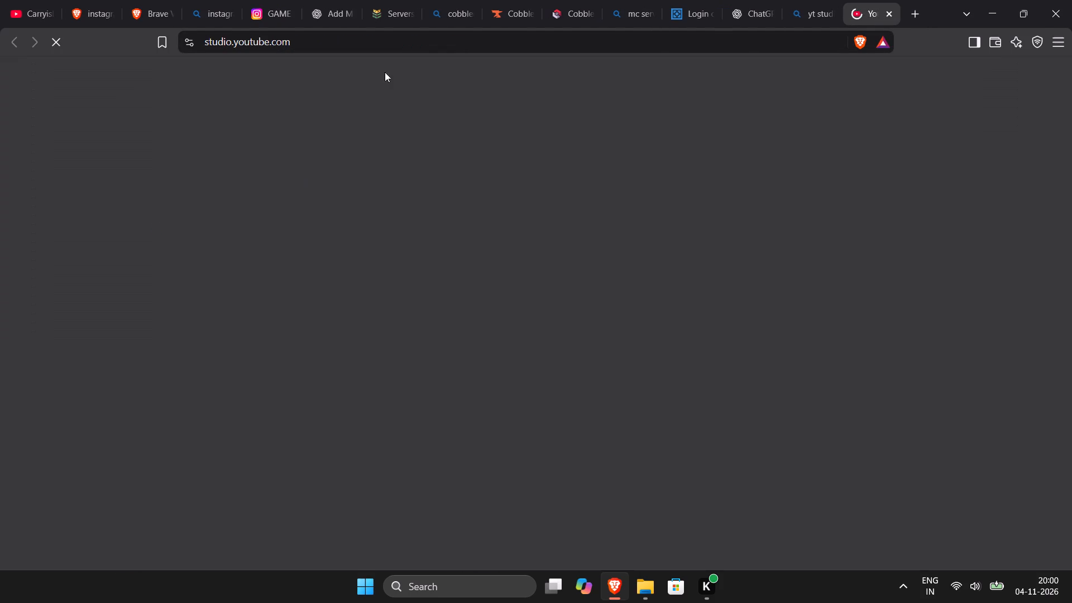
pyautogui.click(828, 16)
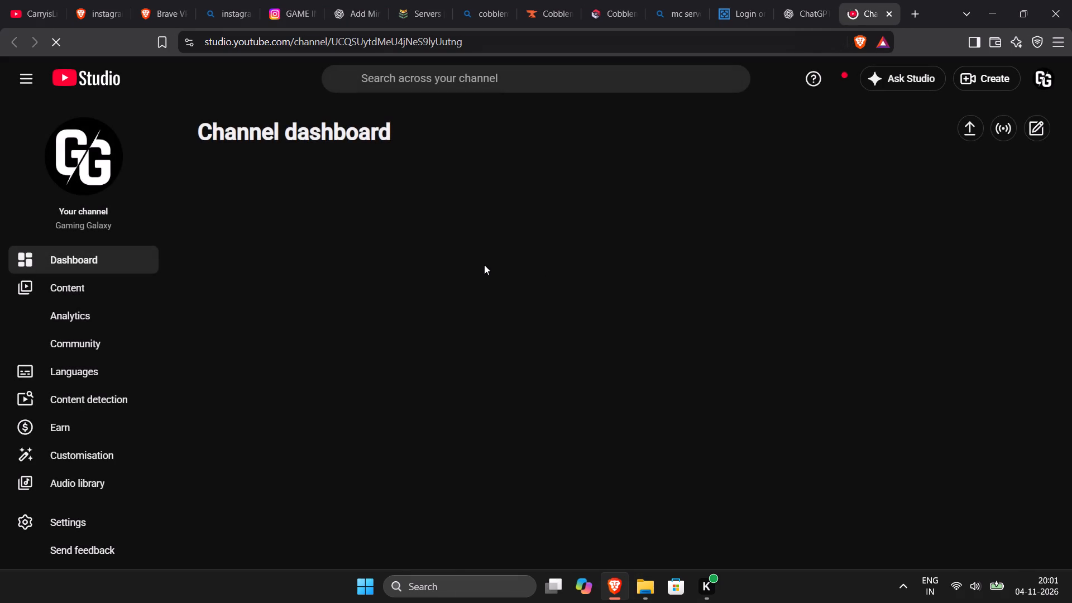
# Start a new video upload in YouTube Studio with the file "ark primal fear part 2" from the Videos folder.
pyautogui.scroll(-4, 484, 265)
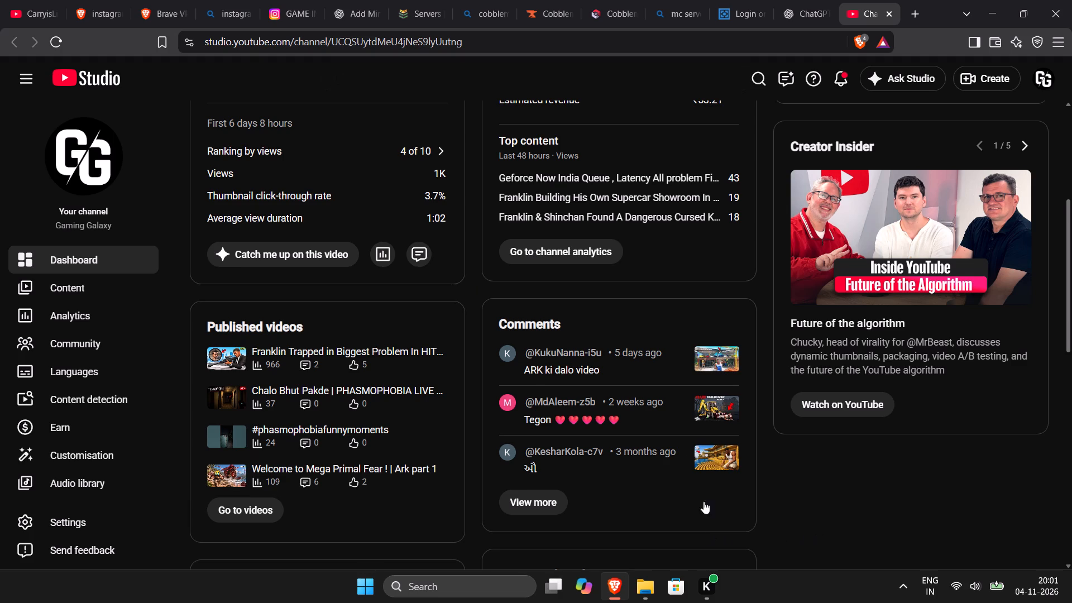
pyautogui.scroll(4, 683, 449)
pyautogui.click(977, 88)
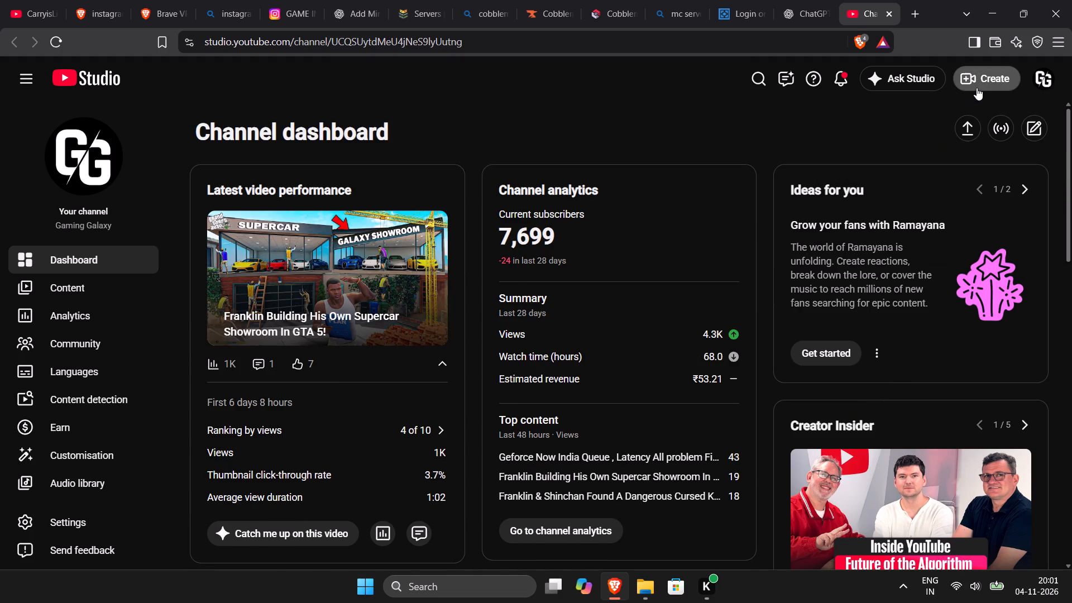
pyautogui.click(964, 115)
pyautogui.click(543, 384)
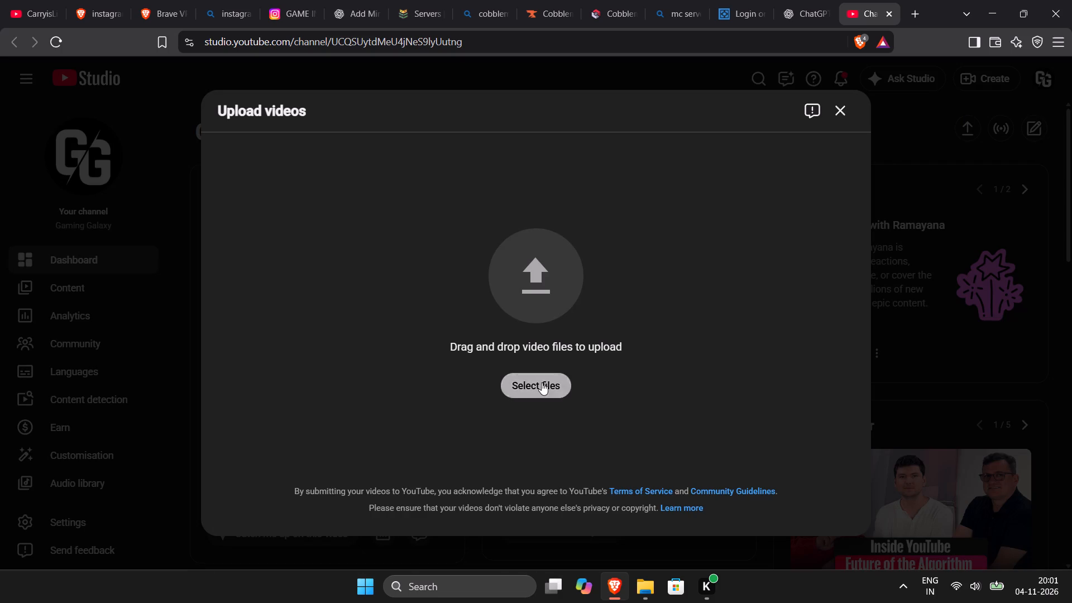
pyautogui.scroll(-4, 368, 214)
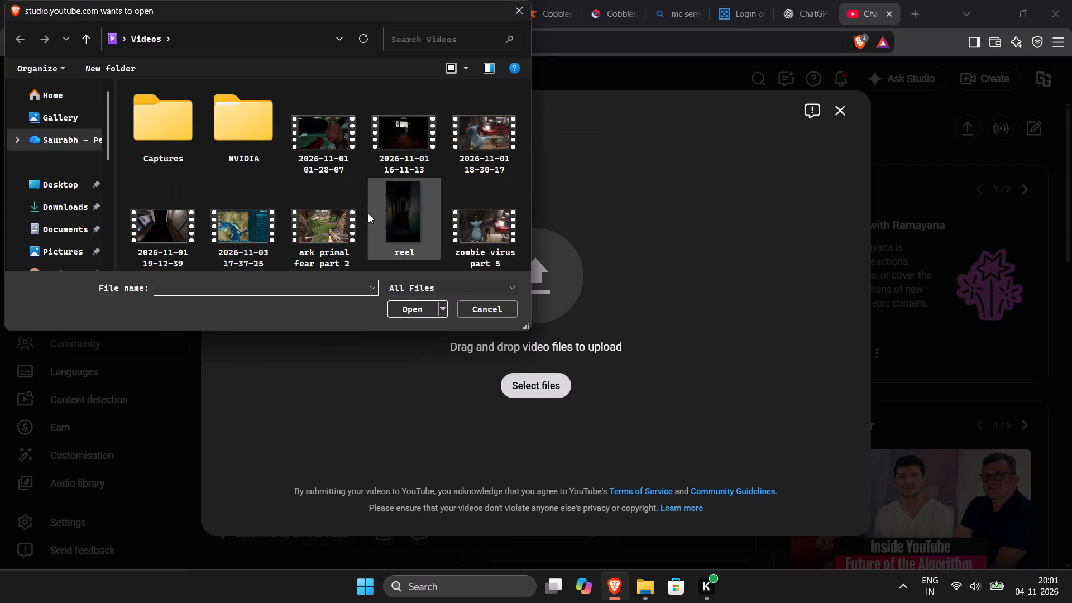
pyautogui.doubleClick(339, 220)
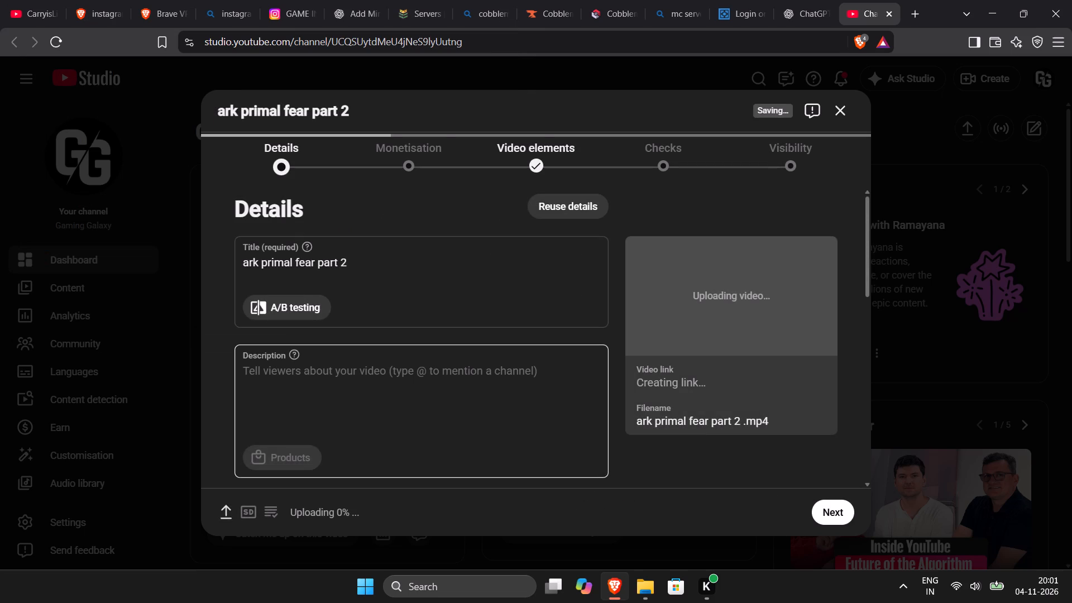
# Go back to the open YouTube tab and search for "ark primal fear".
pyautogui.click(79, 0)
pyautogui.click(55, 0)
pyautogui.click(371, 68)
pyautogui.write('ark primal fear')
pyautogui.press('Return')
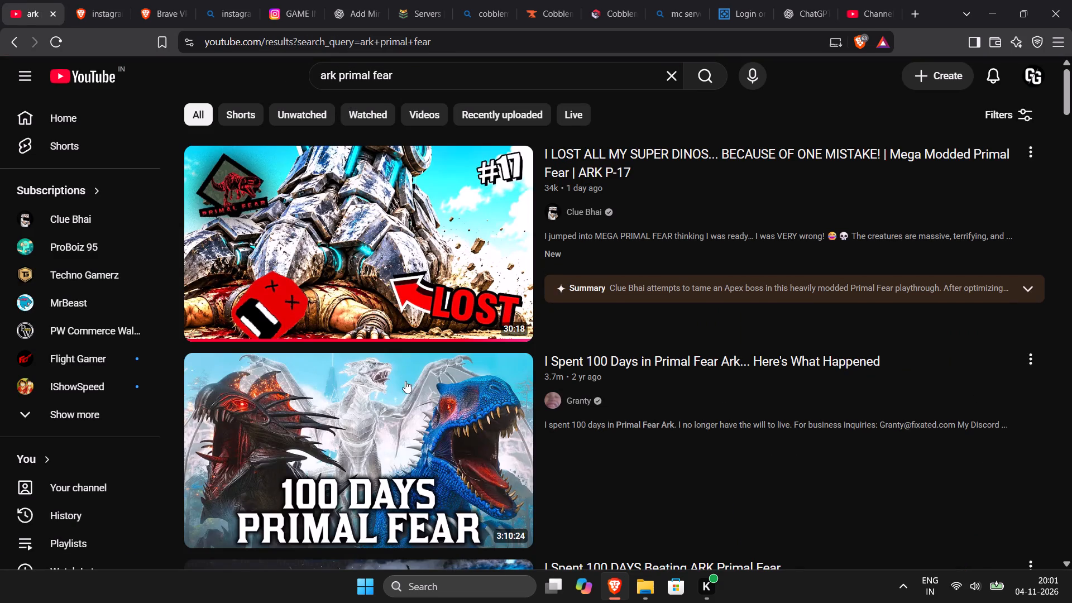
# Browse the YouTube videos, playlists and Shorts found for "ark primal fear" and examine their thumbnails for ideas.
pyautogui.scroll(-13, 391, 446)
pyautogui.scroll(4, 408, 462)
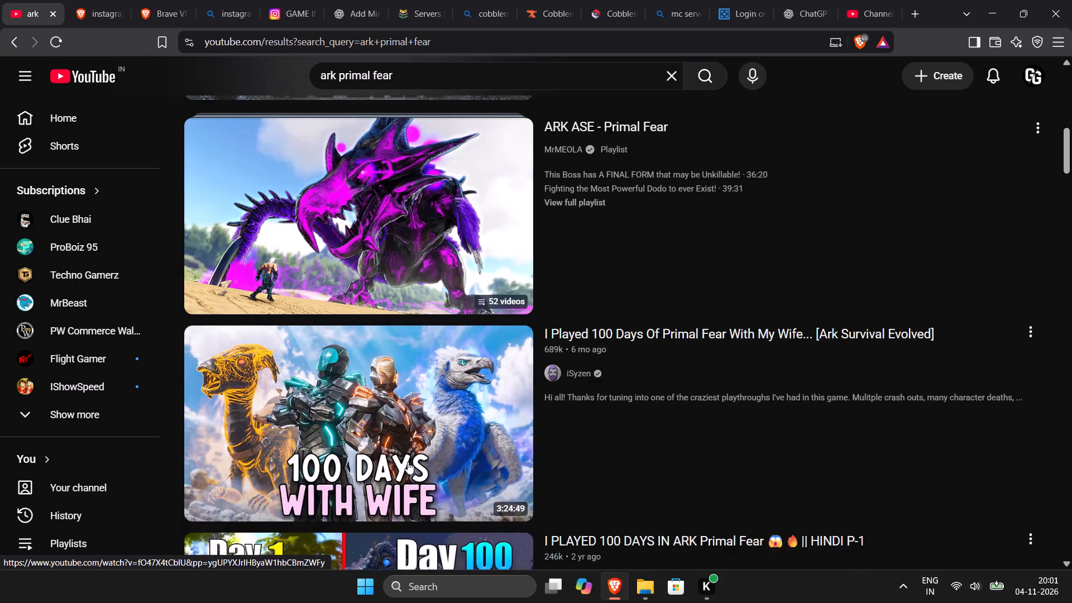
pyautogui.scroll(-10, 406, 462)
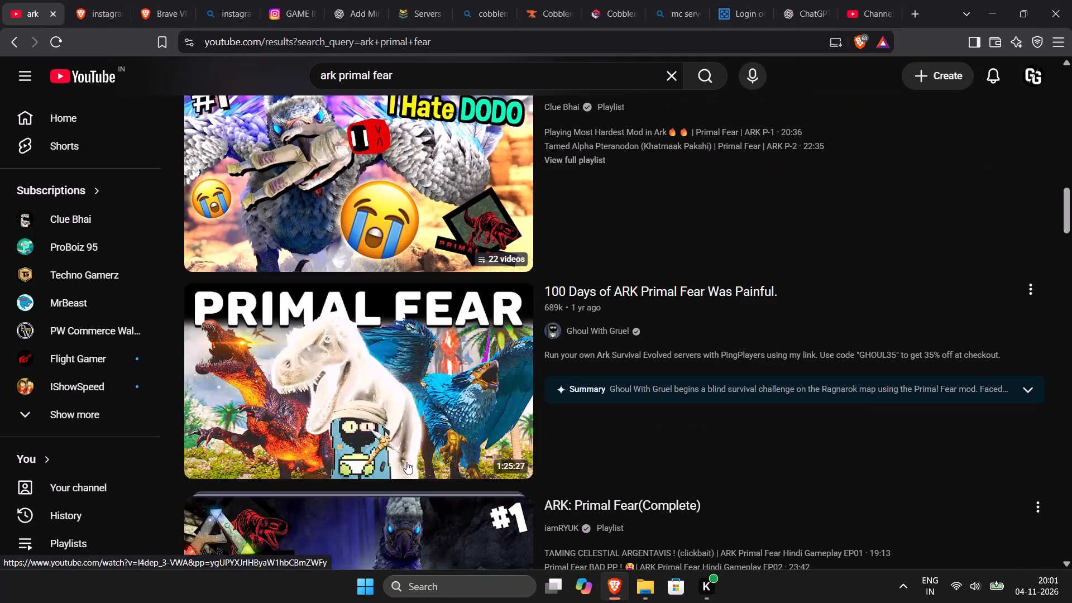
pyautogui.scroll(-6, 406, 462)
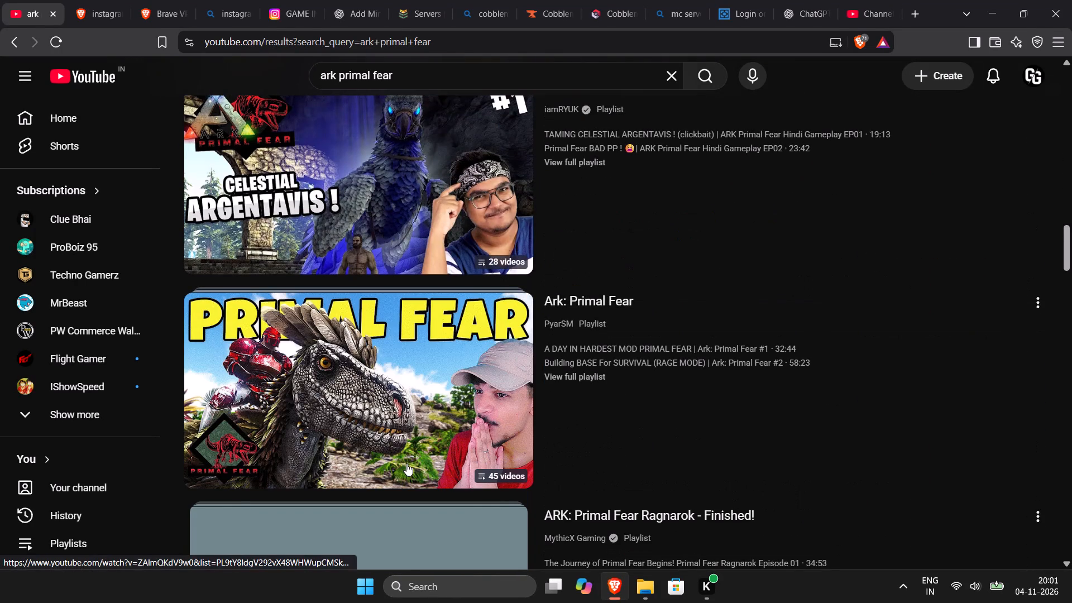
pyautogui.scroll(-6, 406, 463)
pyautogui.scroll(6, 424, 432)
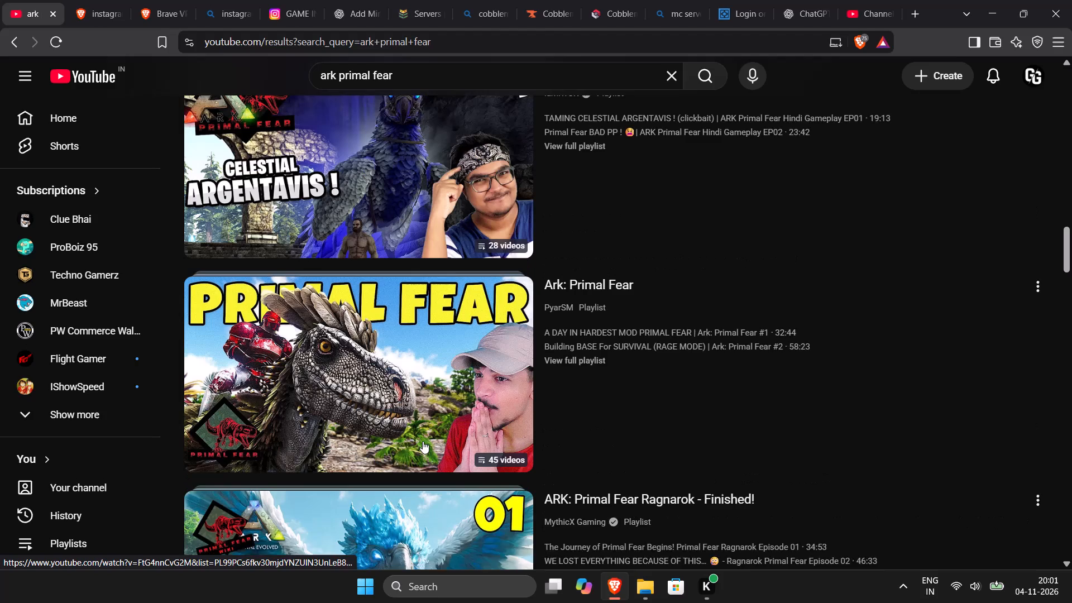
pyautogui.scroll(-12, 423, 441)
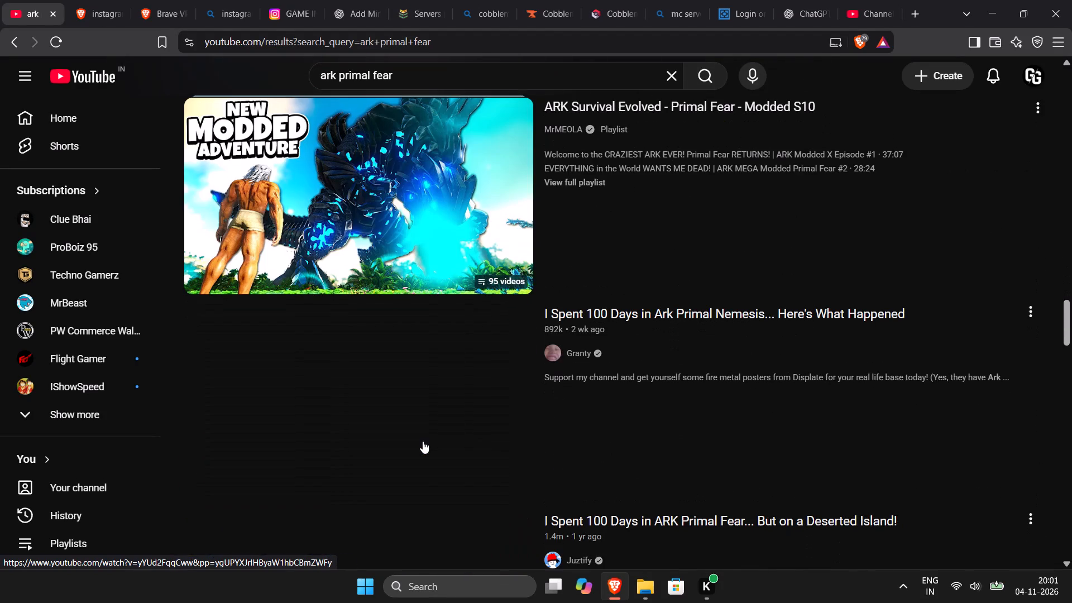
pyautogui.scroll(-6, 423, 441)
pyautogui.scroll(-5, 511, 280)
pyautogui.scroll(-5, 457, 258)
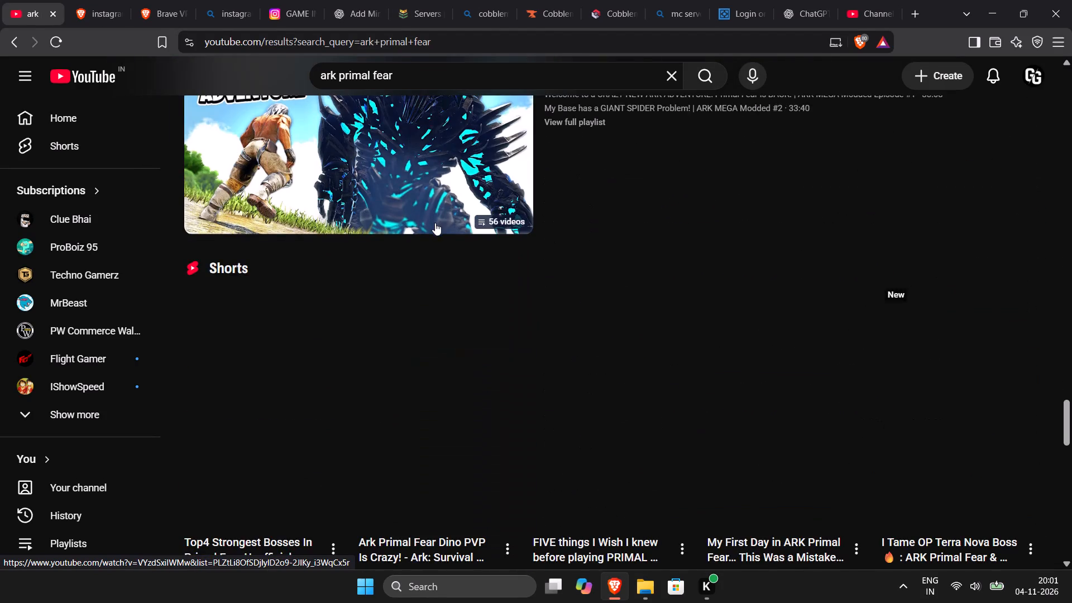
pyautogui.scroll(-6, 414, 170)
pyautogui.scroll(7, 414, 170)
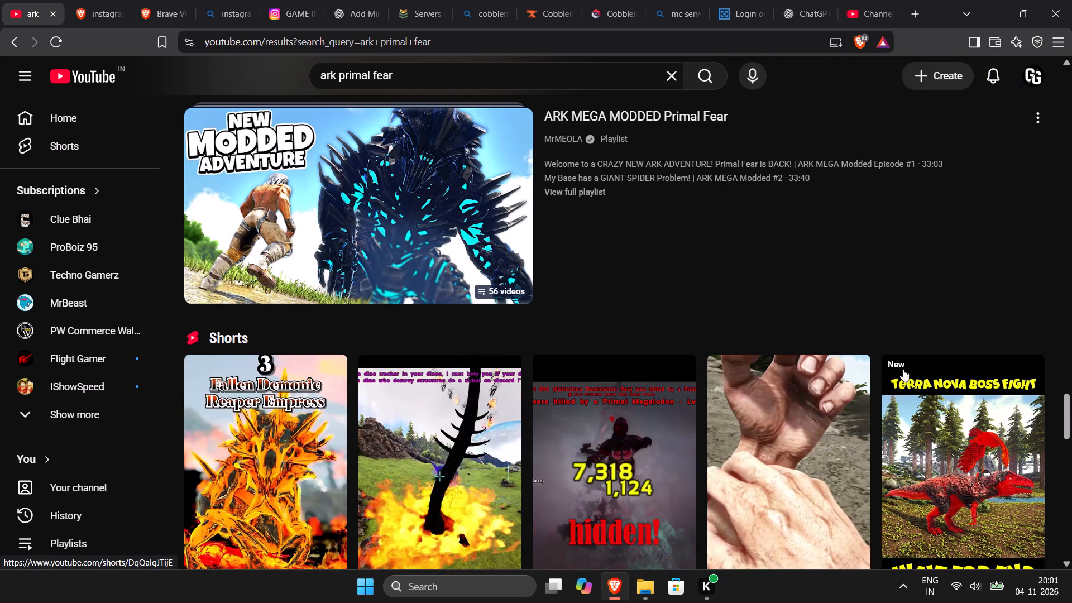
pyautogui.scroll(-14, 736, 366)
pyautogui.scroll(3, 733, 346)
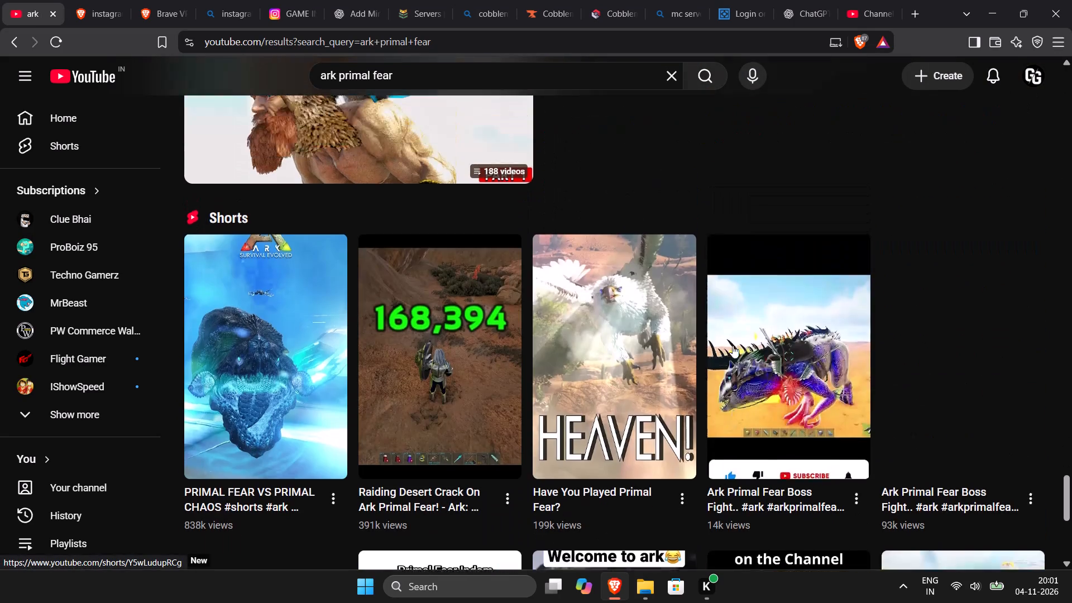
pyautogui.scroll(-6, 733, 346)
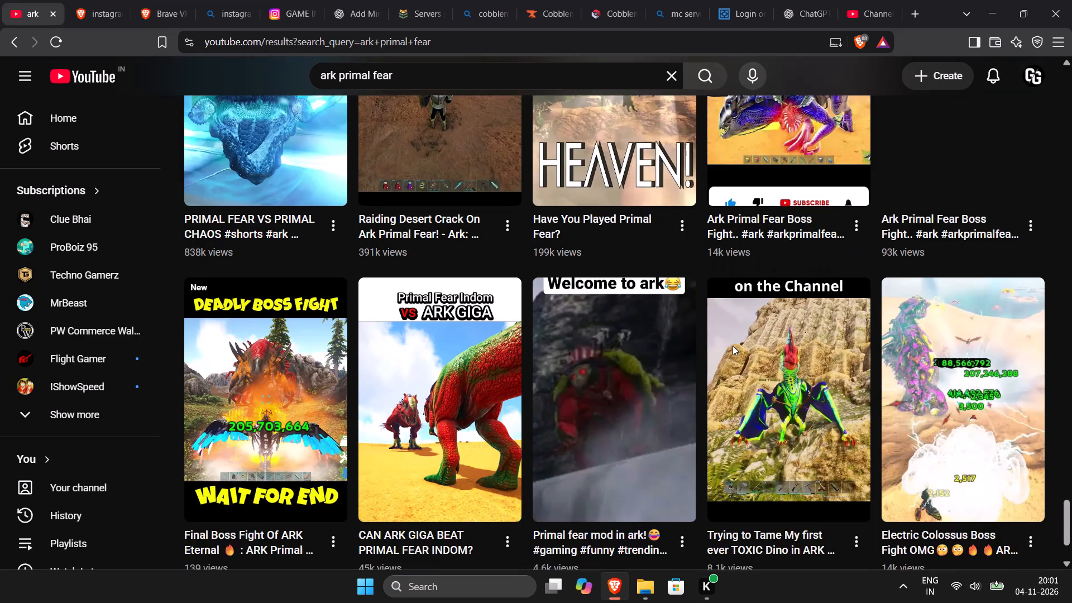
pyautogui.scroll(-4, 733, 346)
pyautogui.scroll(6, 733, 346)
pyautogui.scroll(-12, 733, 346)
pyautogui.scroll(-2, 356, 413)
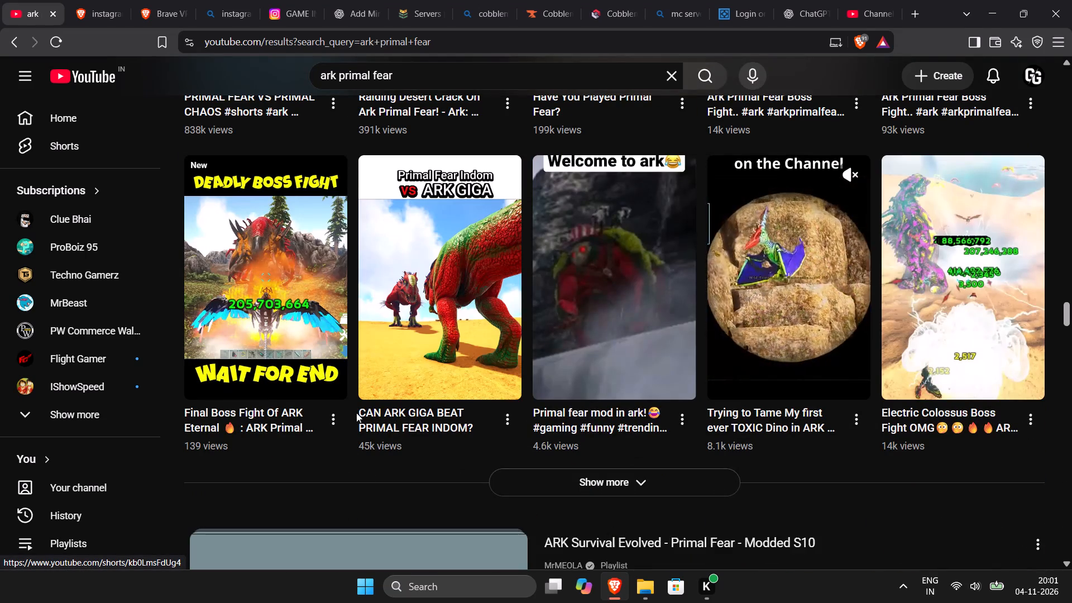
pyautogui.scroll(-12, 356, 413)
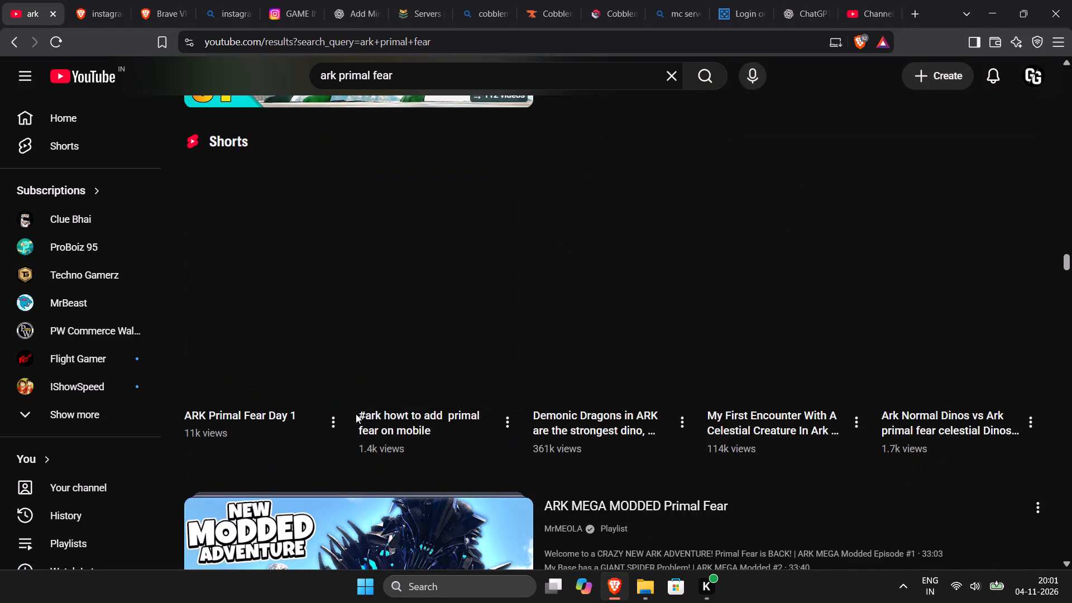
pyautogui.scroll(-12, 356, 414)
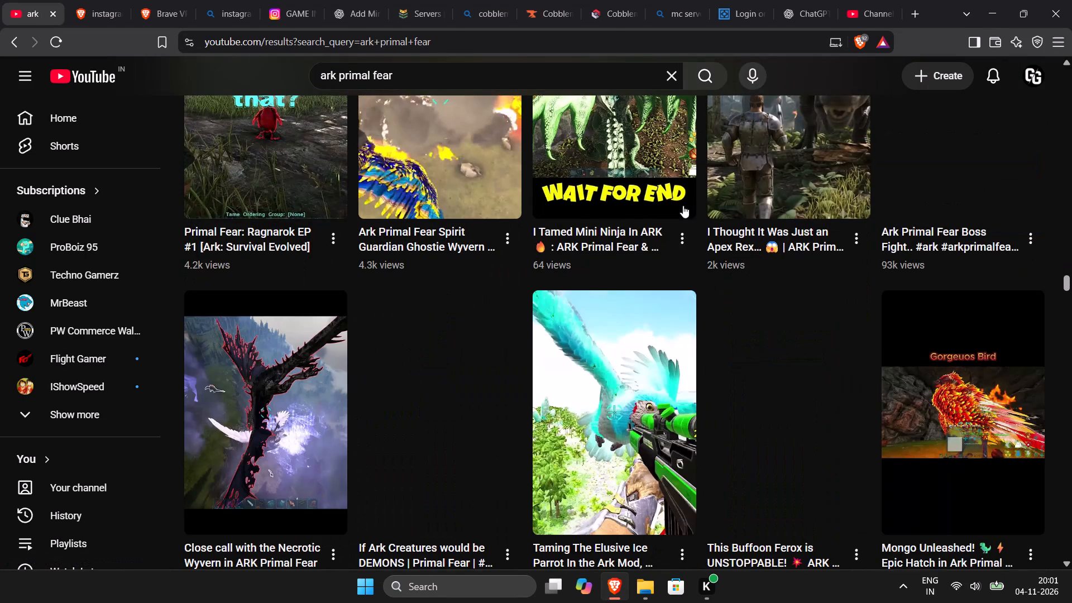
# Search the web for "ark running character" in a new tab and show the image results.
pyautogui.click(910, 0)
pyautogui.write('ark running character')
pyautogui.press('Return')
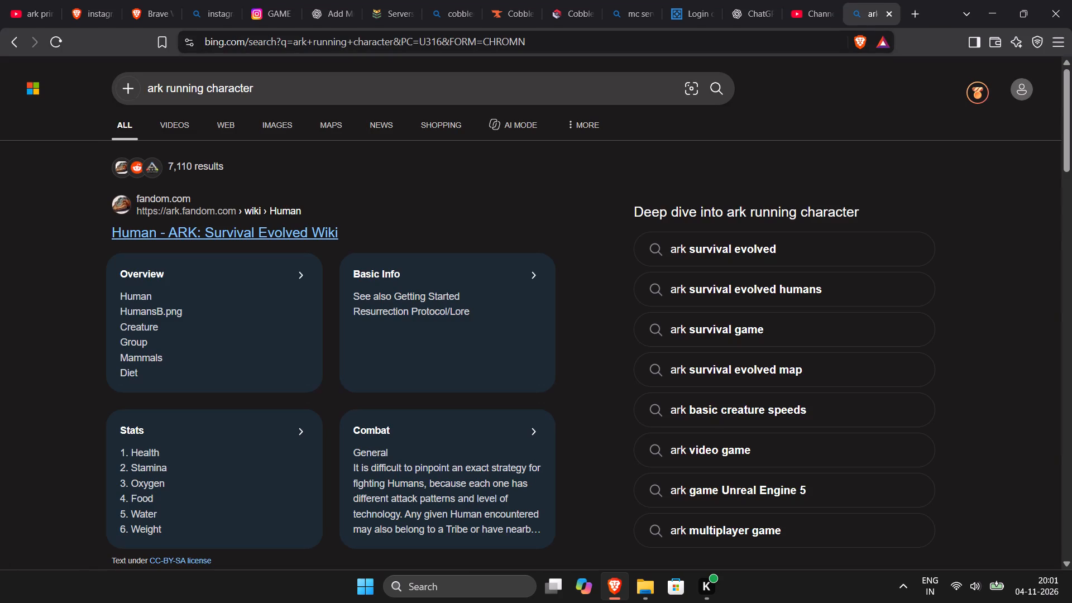
pyautogui.click(278, 127)
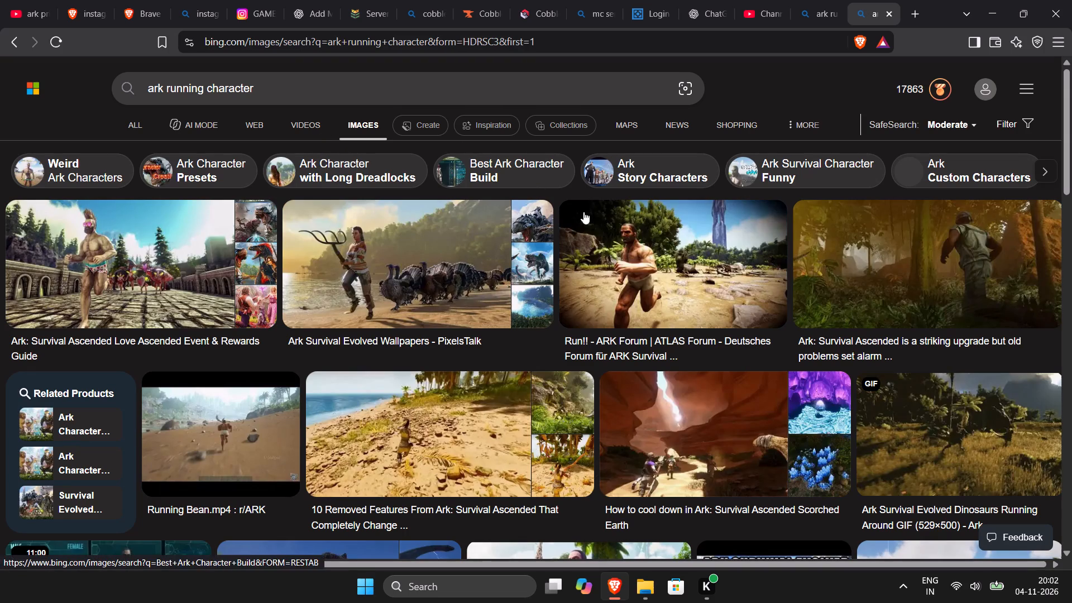
# Look through the image results, open the "Run!! - ARK Forum" picture of the running man, and copy the image.
pyautogui.scroll(-7, 683, 283)
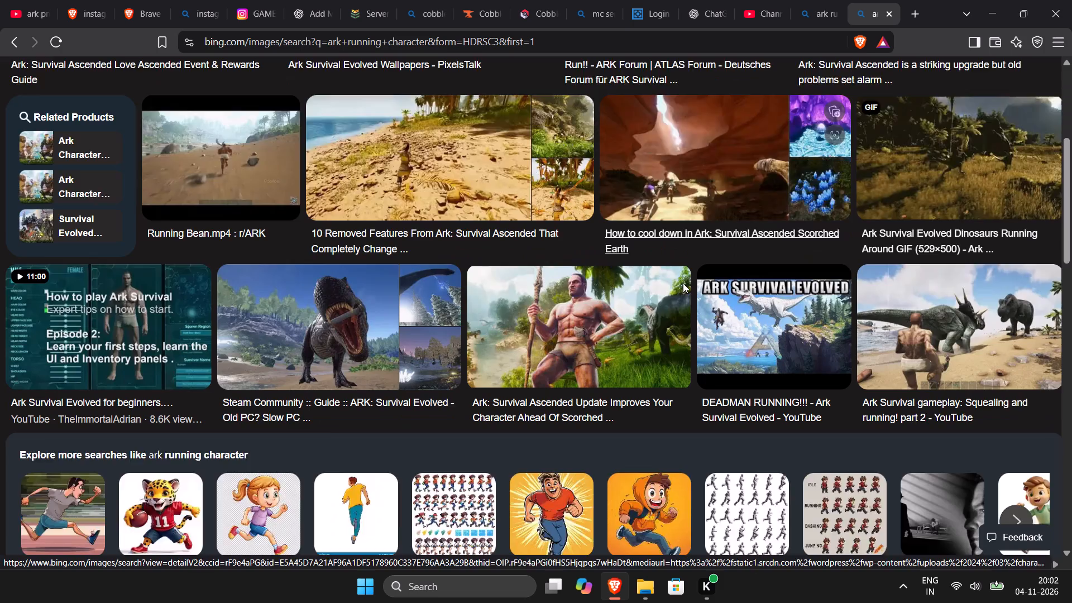
pyautogui.scroll(5, 683, 283)
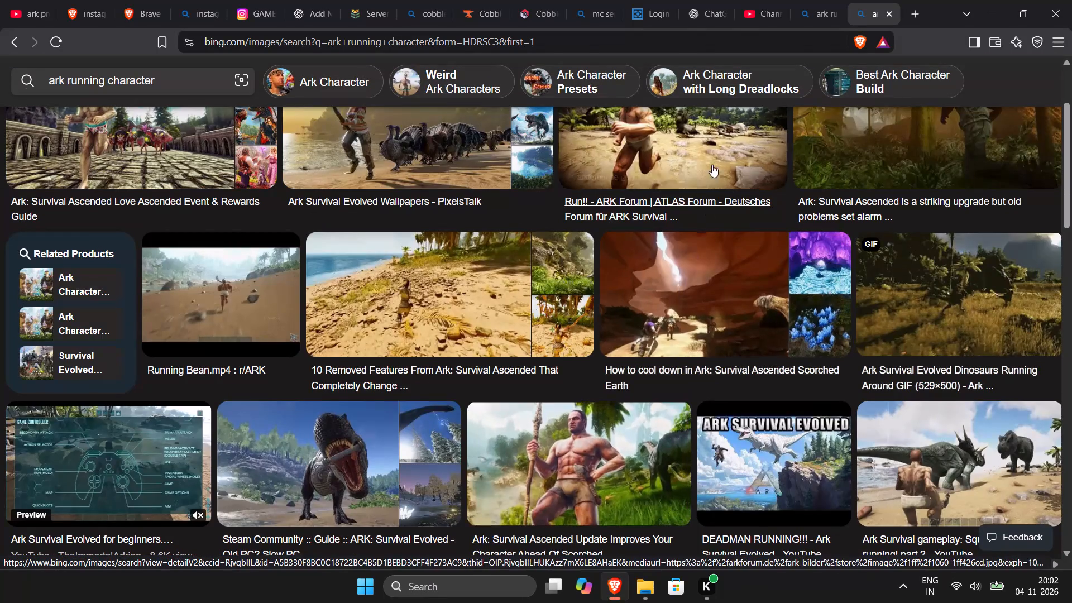
pyautogui.click(713, 136)
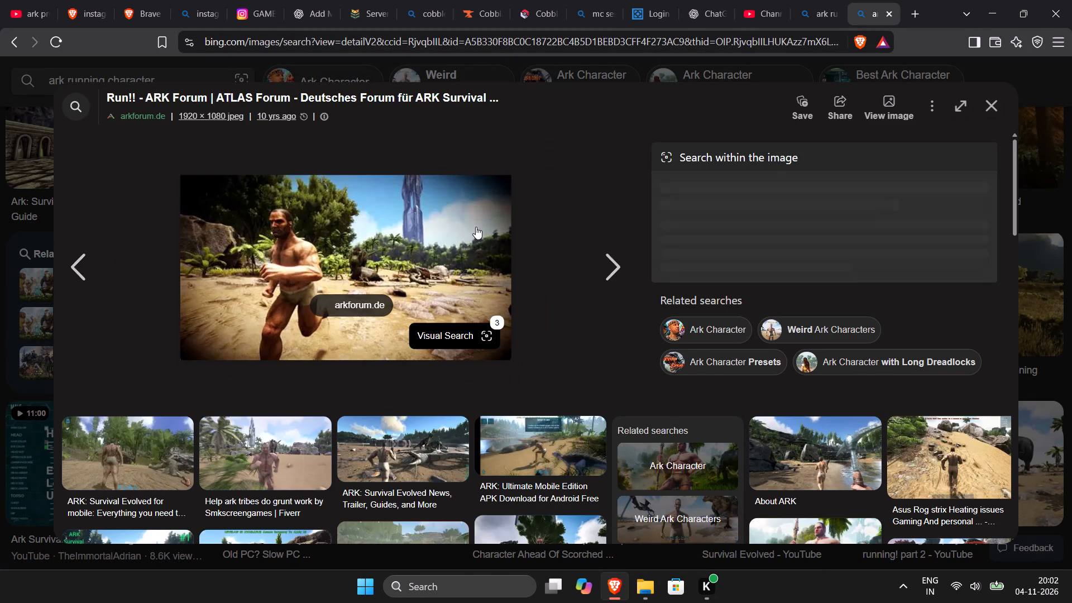
pyautogui.rightClick(419, 307)
pyautogui.click(476, 361)
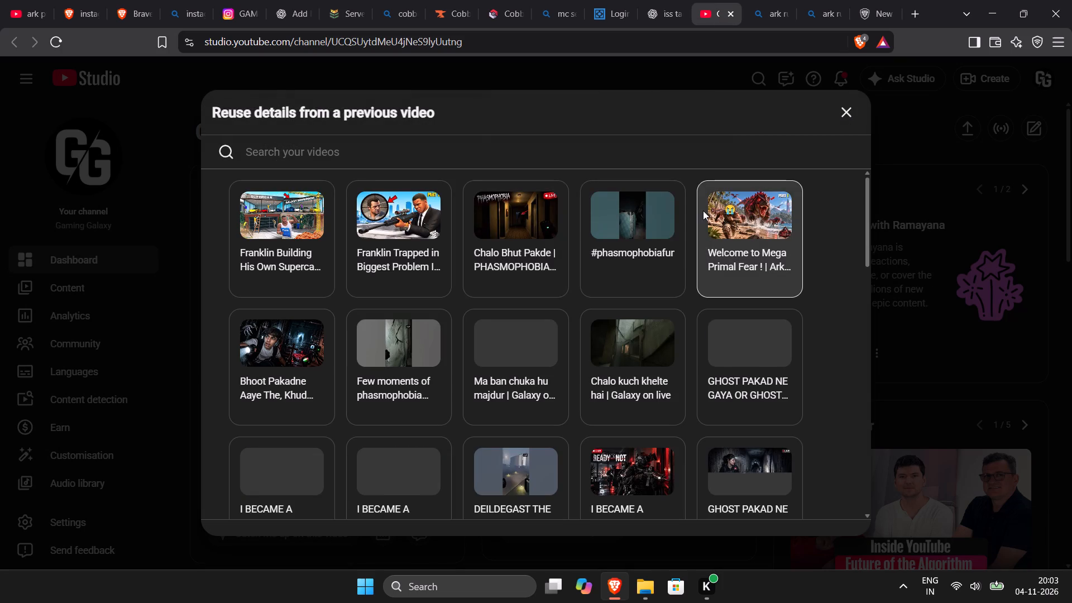
pyautogui.click(770, 216)
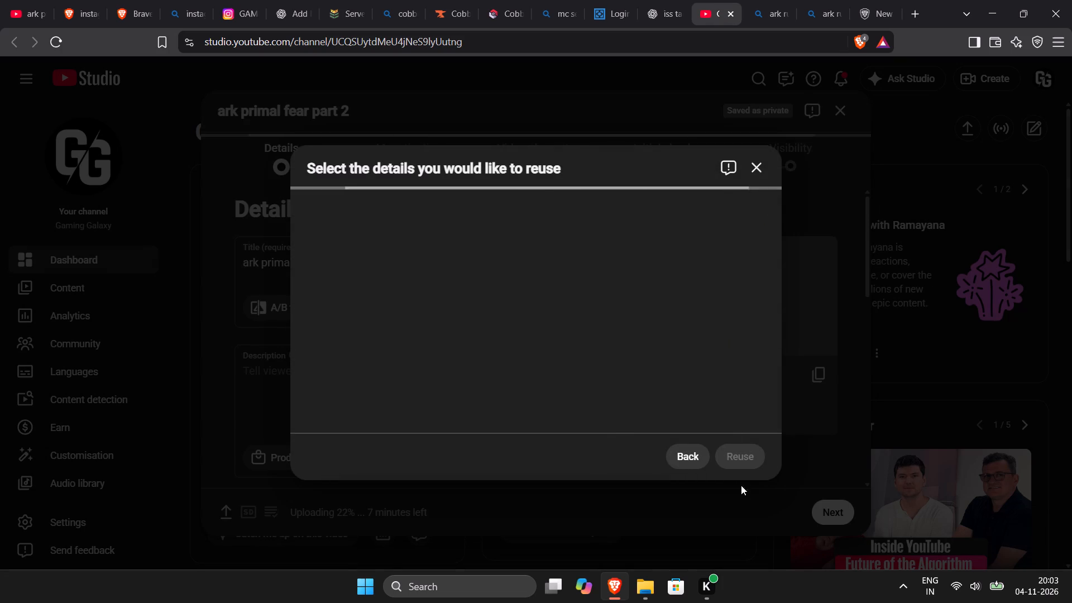
pyautogui.click(731, 520)
# Move "Mega Primal Fear" within the video title so that it follows the word "Ark".
pyautogui.click(270, 261)
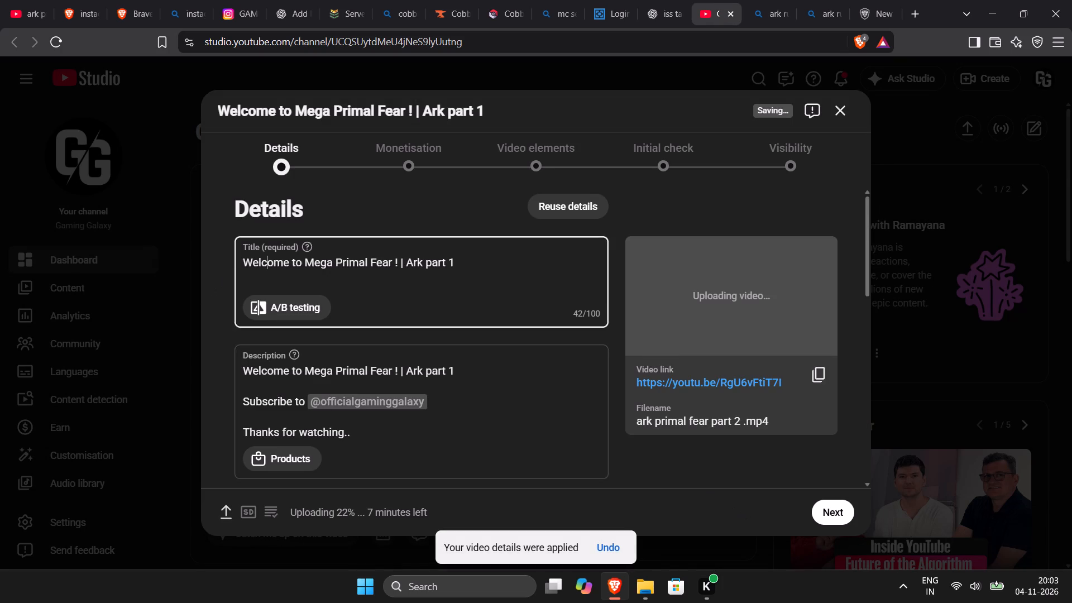
pyautogui.moveTo(270, 261); pyautogui.dragTo(318, 265)
pyautogui.click(298, 261)
pyautogui.moveTo(298, 261); pyautogui.dragTo(334, 270)
pyautogui.moveTo(334, 270); pyautogui.dragTo(360, 267)
pyautogui.click(376, 261)
pyautogui.moveTo(376, 261); pyautogui.dragTo(322, 261)
pyautogui.hotkey('ctrl', 'x')
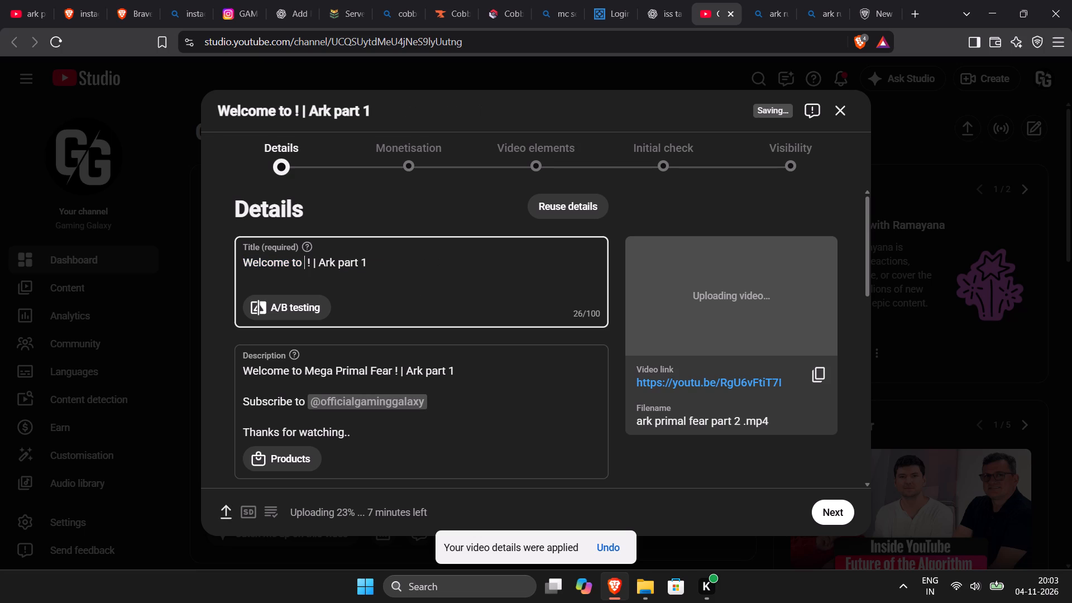
pyautogui.click(340, 262)
pyautogui.hotkey('ctrl', 'v')
pyautogui.press('space')
# Replace "part 1" at the end of the video title with "PART 2".
pyautogui.doubleClick(437, 265)
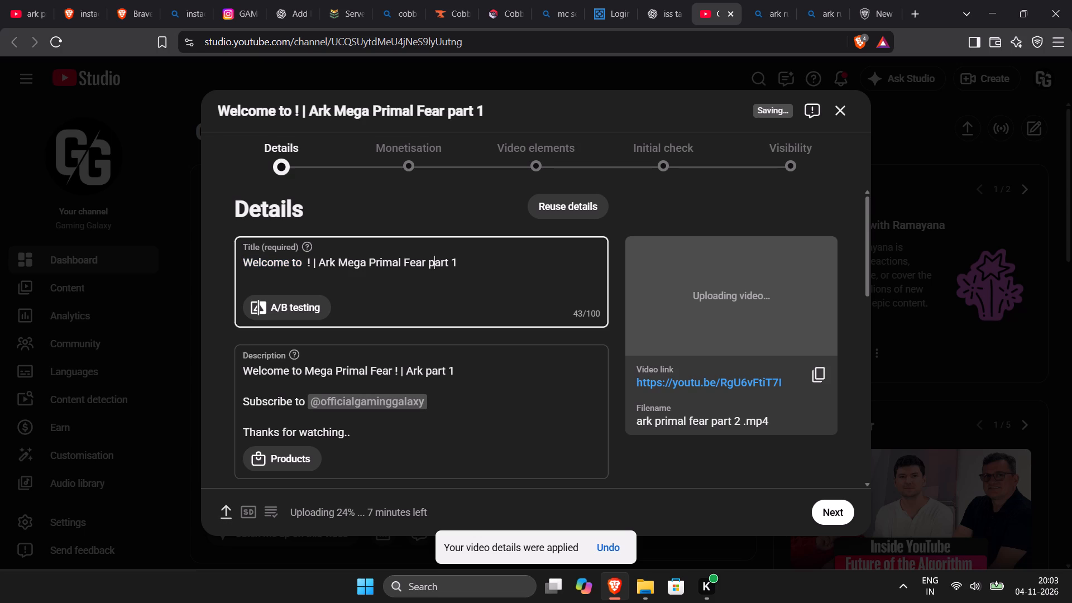
pyautogui.press('BackSpace')
pyautogui.press('BackSpace')
pyautogui.click(434, 260)
pyautogui.press('BackSpace')
pyautogui.press('space')
pyautogui.write('PART 2')
pyautogui.press('space')
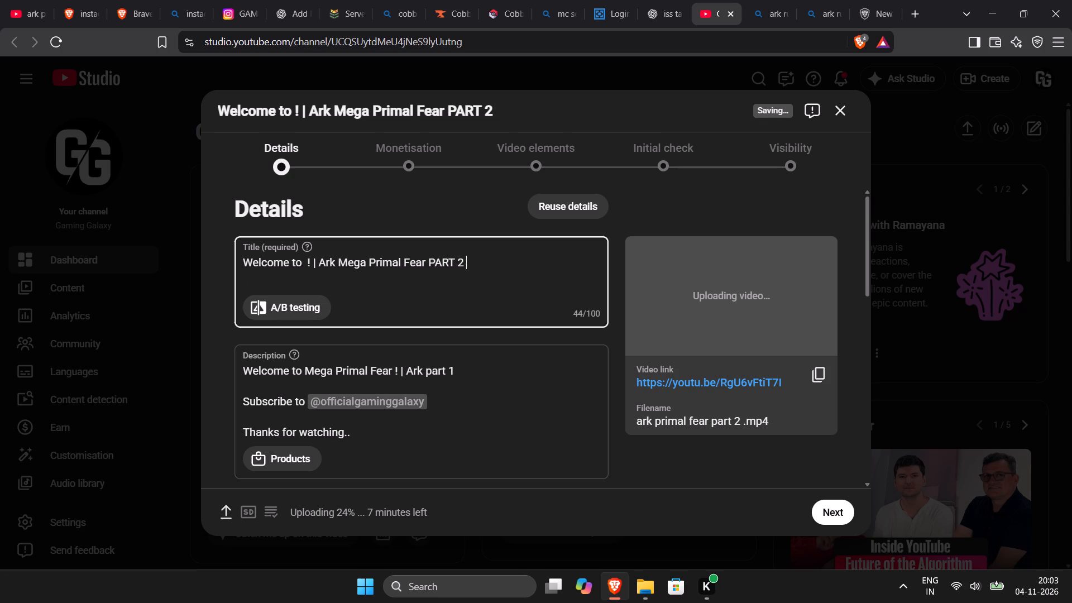
# Replace "Welcome to !" at the start of the video title with "DIkkat hi Dikkat !".
pyautogui.moveTo(310, 260); pyautogui.dragTo(255, 266)
pyautogui.press('BackSpace')
pyautogui.press('BackSpace')
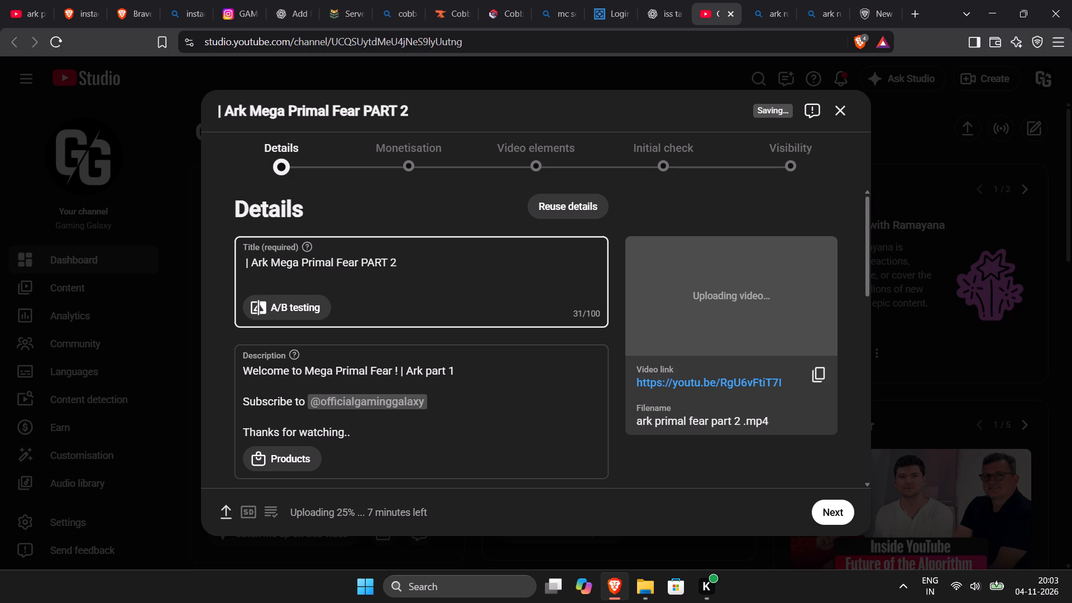
pyautogui.write('DIkkat hi Dikkat !')
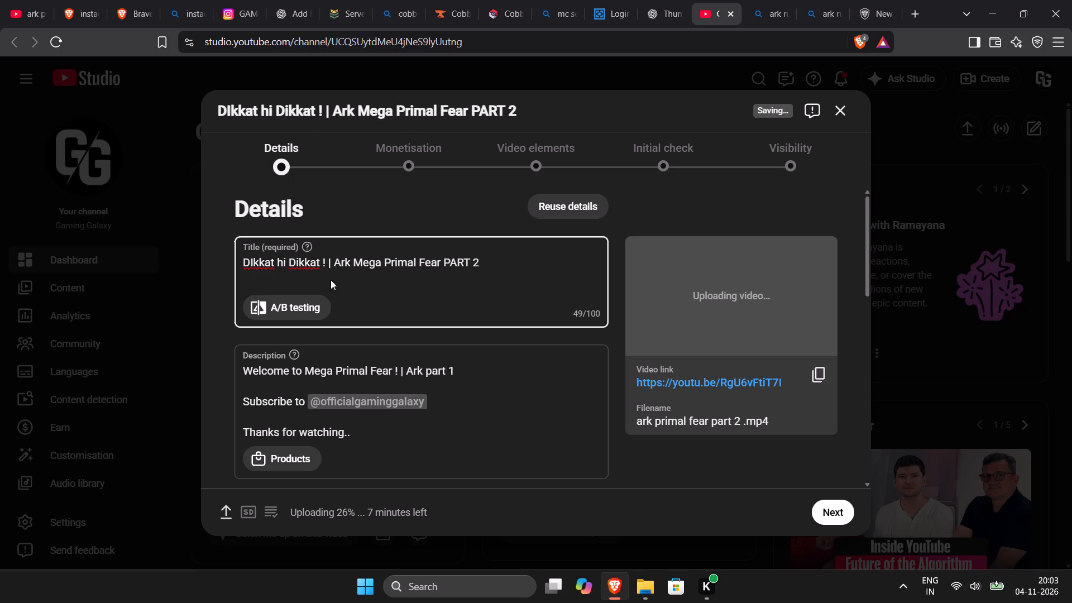
# Add the loudly crying emoji, found by searching "cry", to the video title between "Dikkat" and the exclamation mark.
pyautogui.press('space')
pyautogui.press('super+period')
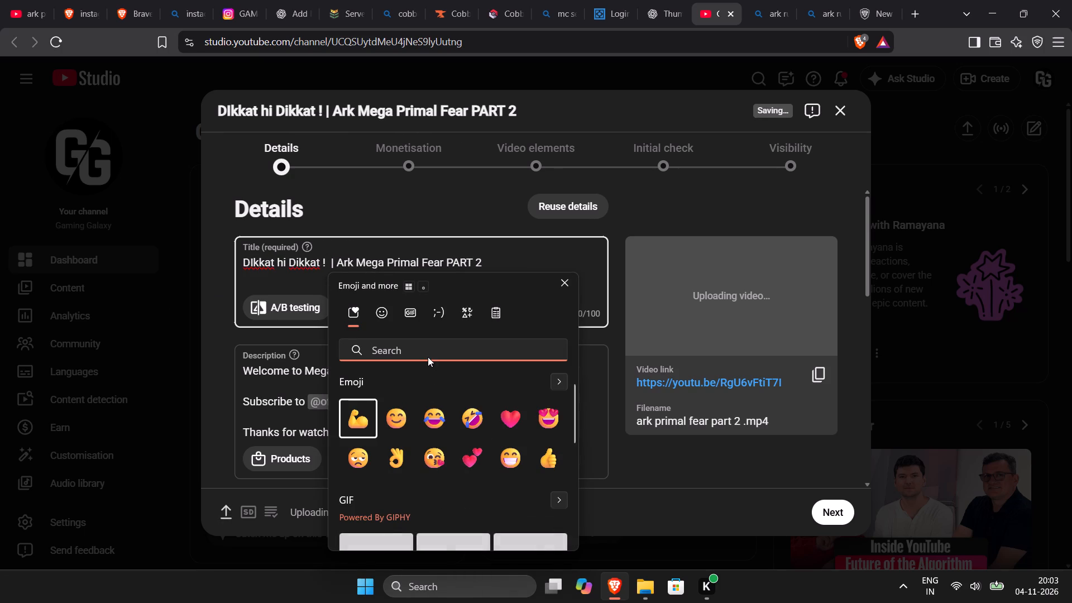
pyautogui.write('cr')
pyautogui.press('y')
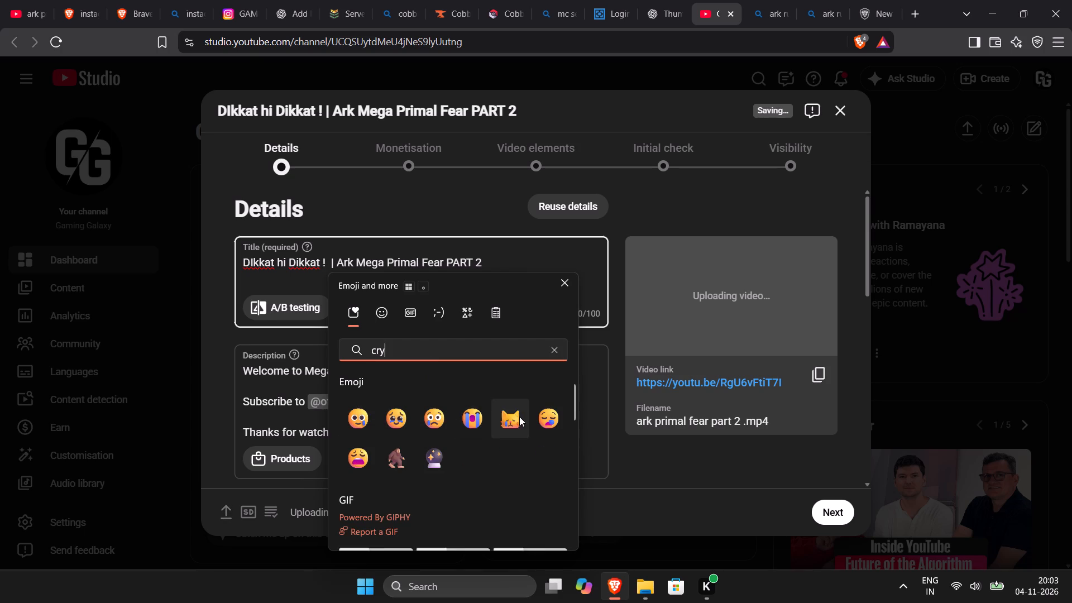
pyautogui.click(478, 417)
pyautogui.click(309, 261)
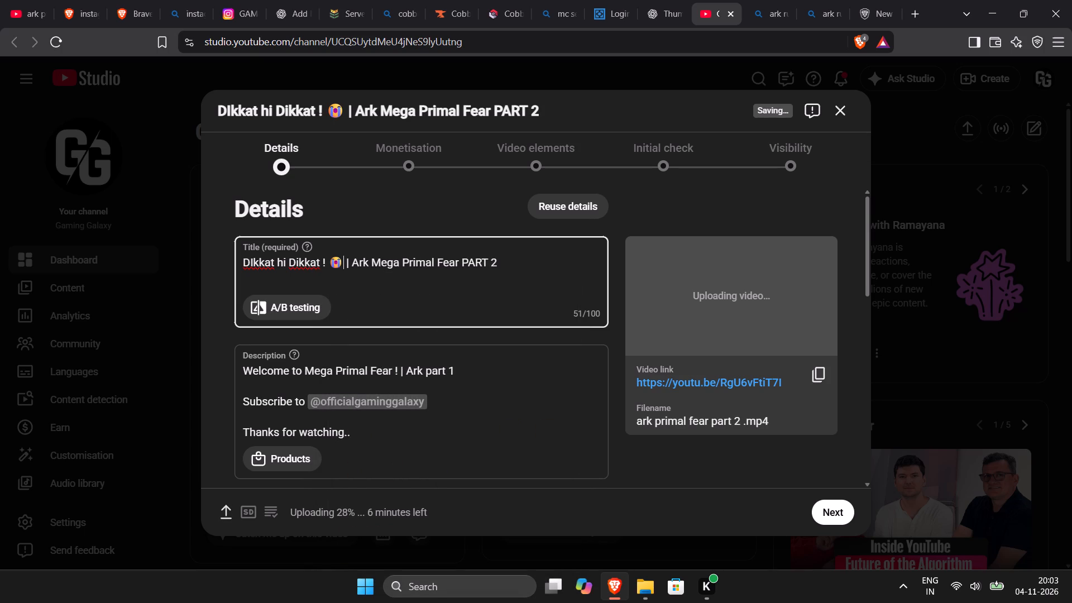
pyautogui.moveTo(342, 262); pyautogui.dragTo(334, 261)
pyautogui.hotkey('ctrl', 'x')
pyautogui.click(322, 262)
pyautogui.hotkey('ctrl', 'v')
pyautogui.press('space')
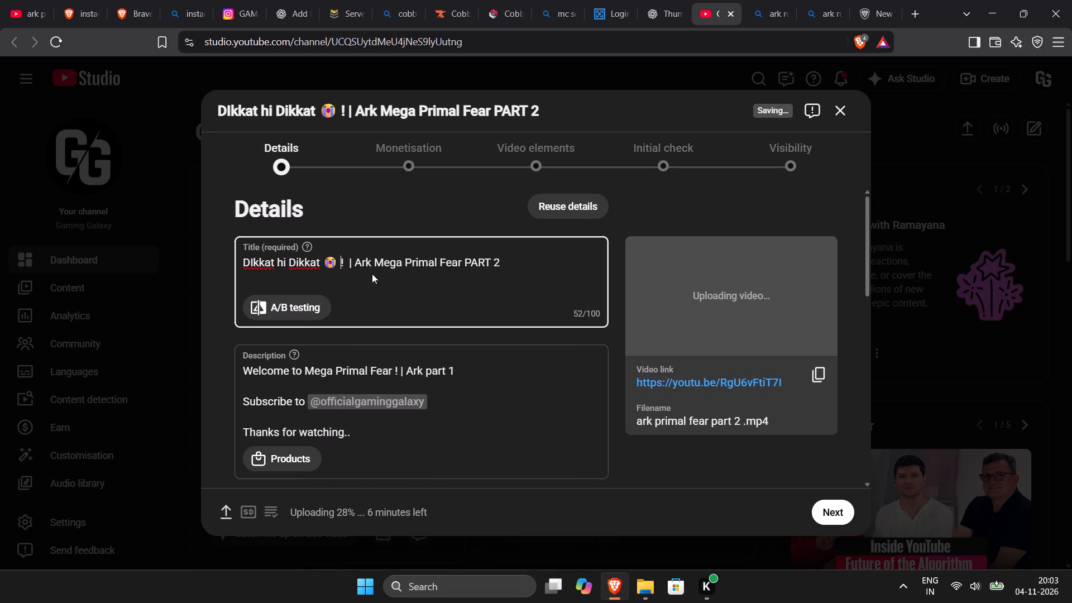
pyautogui.press('BackSpace')
pyautogui.click(420, 283)
# Copy the whole video title and use it to replace the first line of the description.
pyautogui.click(485, 265)
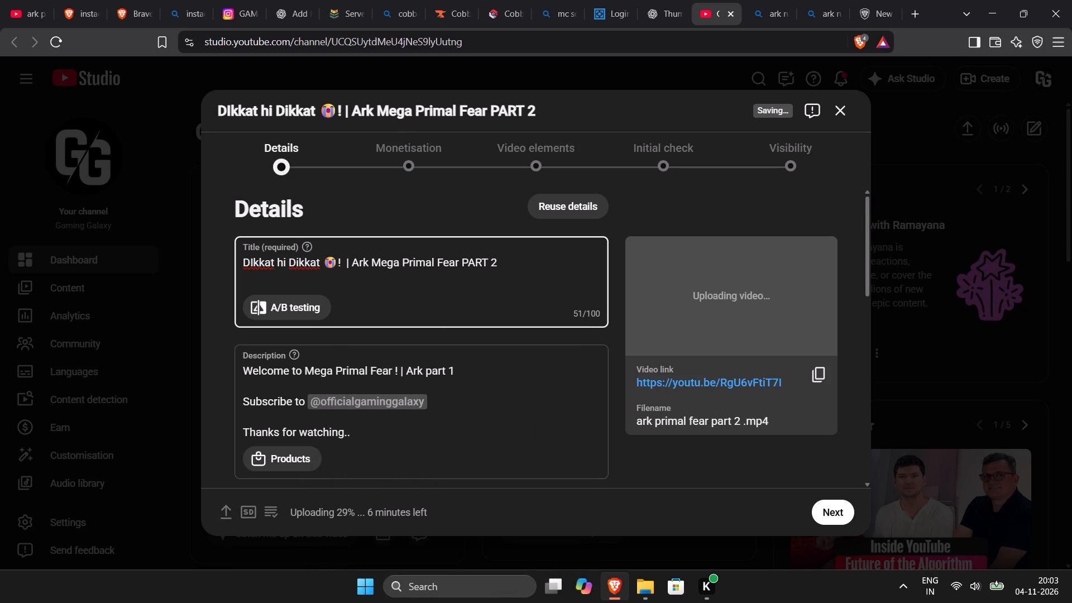
pyautogui.hotkey('ctrl', 'a')
pyautogui.hotkey('ctrl', 'c')
pyautogui.moveTo(467, 370); pyautogui.dragTo(0, 356)
pyautogui.hotkey('ctrl', 'v')
# Turn on monetisation for watch page ads and YouTube Premium.
pyautogui.click(427, 160)
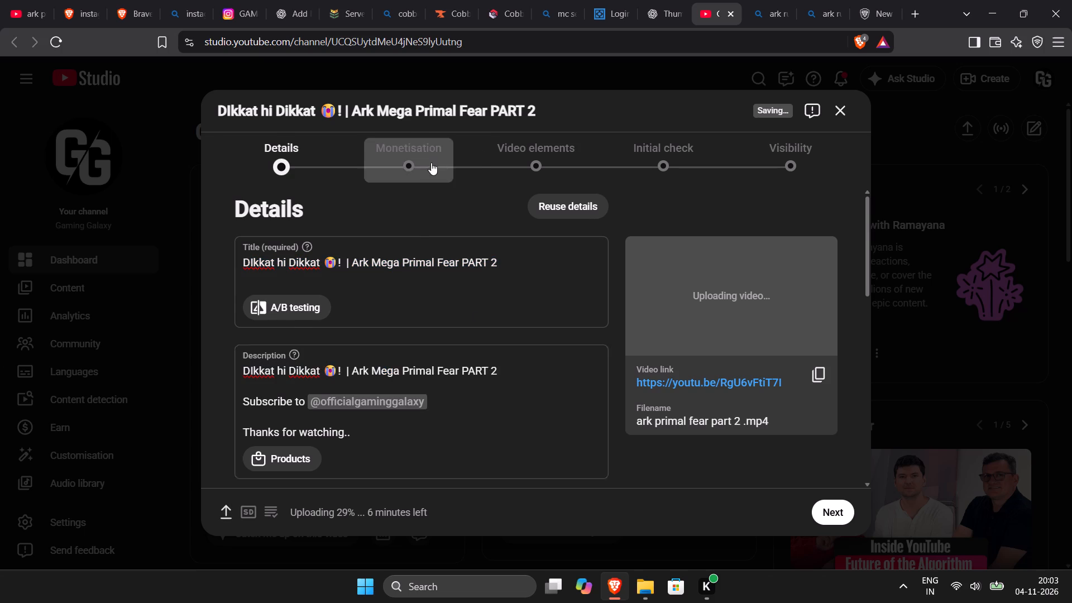
pyautogui.click(380, 315)
pyautogui.click(257, 333)
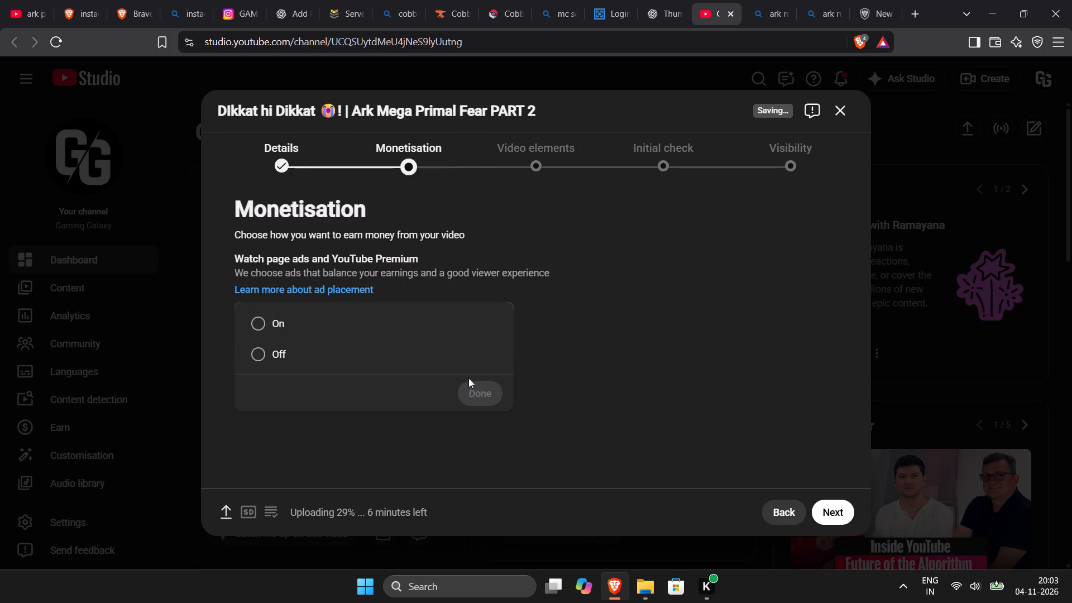
pyautogui.click(269, 332)
pyautogui.click(472, 395)
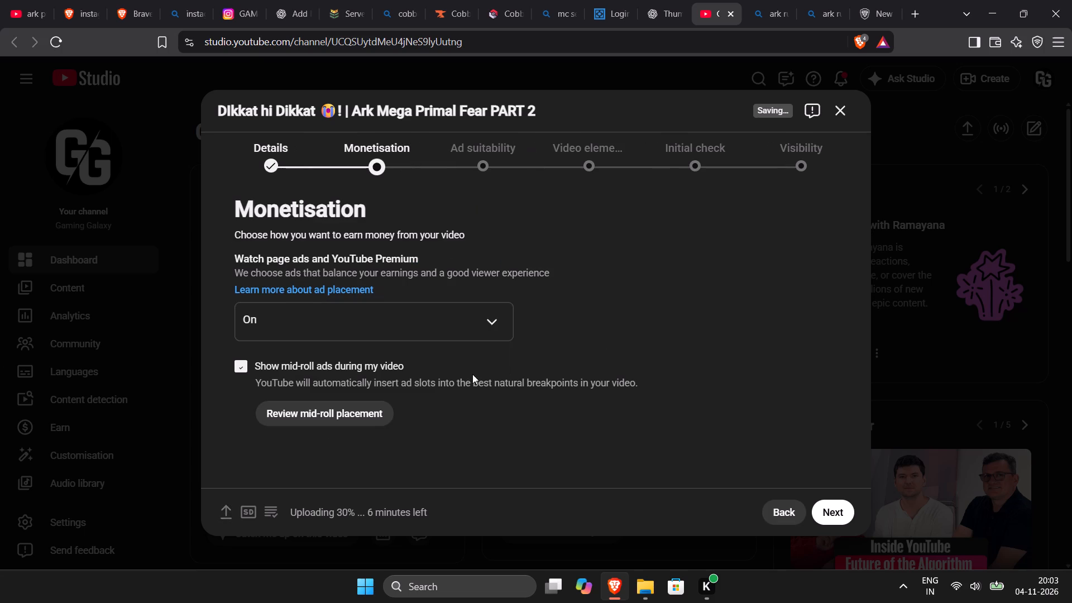
# Go to the ad suitability questionnaire and rate the video as "None of the above".
pyautogui.click(499, 164)
pyautogui.scroll(-9, 342, 469)
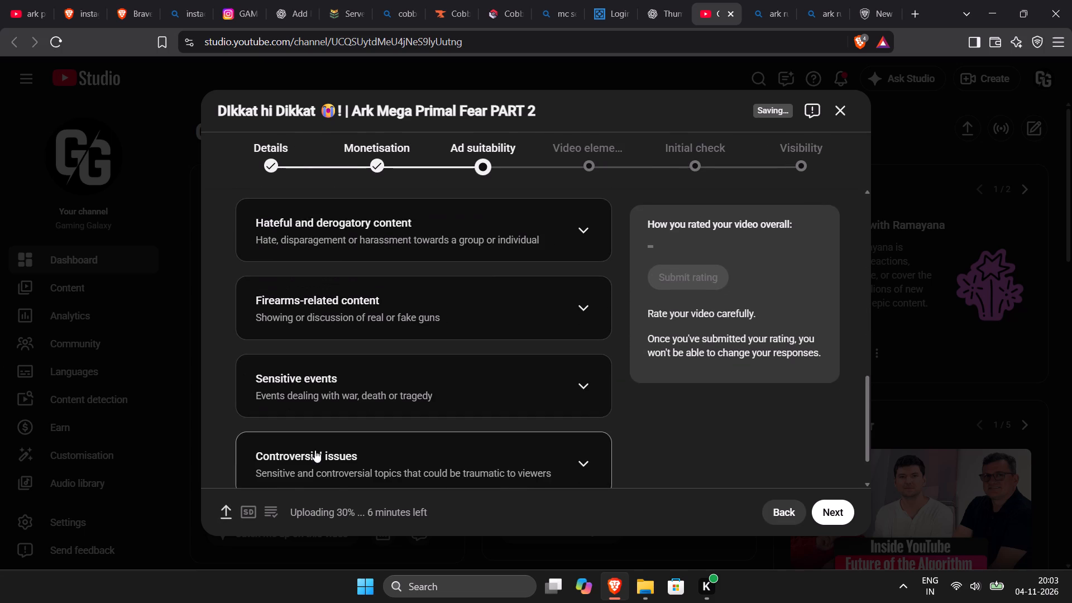
pyautogui.scroll(-6, 266, 485)
pyautogui.click(274, 462)
pyautogui.click(365, 400)
pyautogui.click(315, 453)
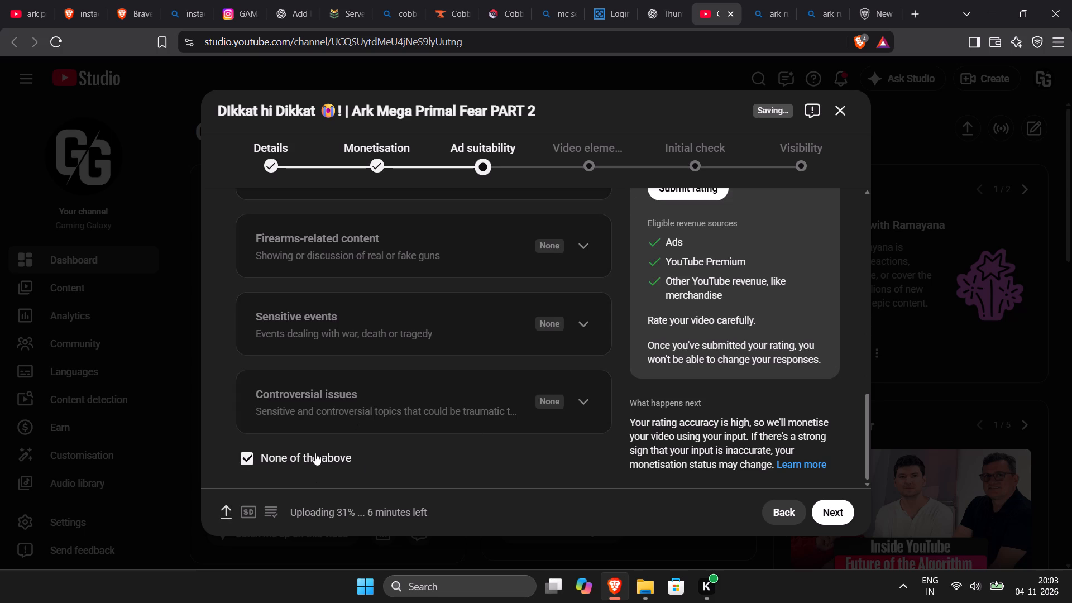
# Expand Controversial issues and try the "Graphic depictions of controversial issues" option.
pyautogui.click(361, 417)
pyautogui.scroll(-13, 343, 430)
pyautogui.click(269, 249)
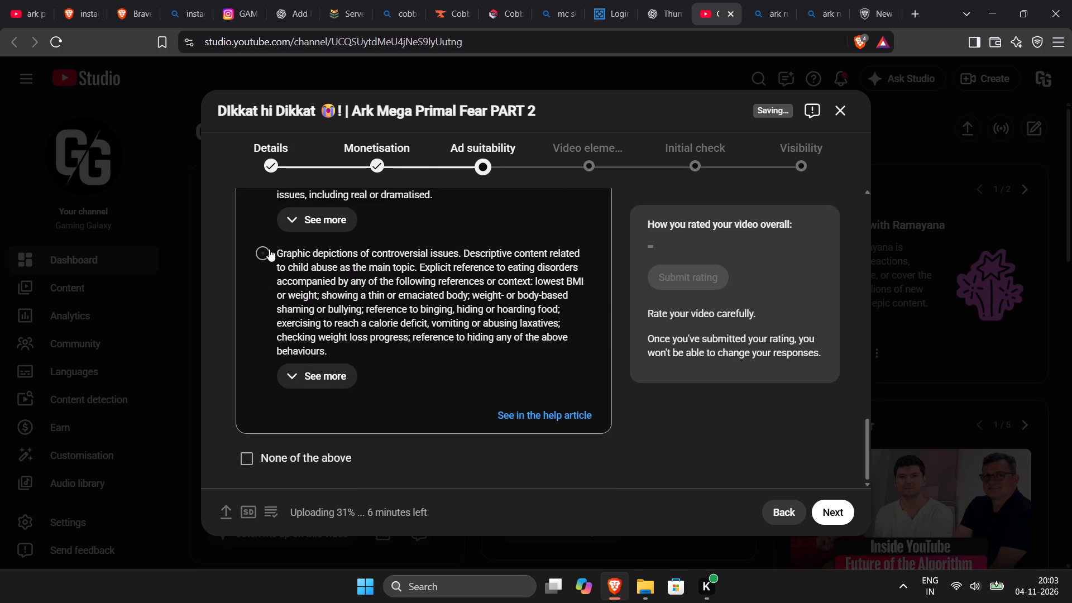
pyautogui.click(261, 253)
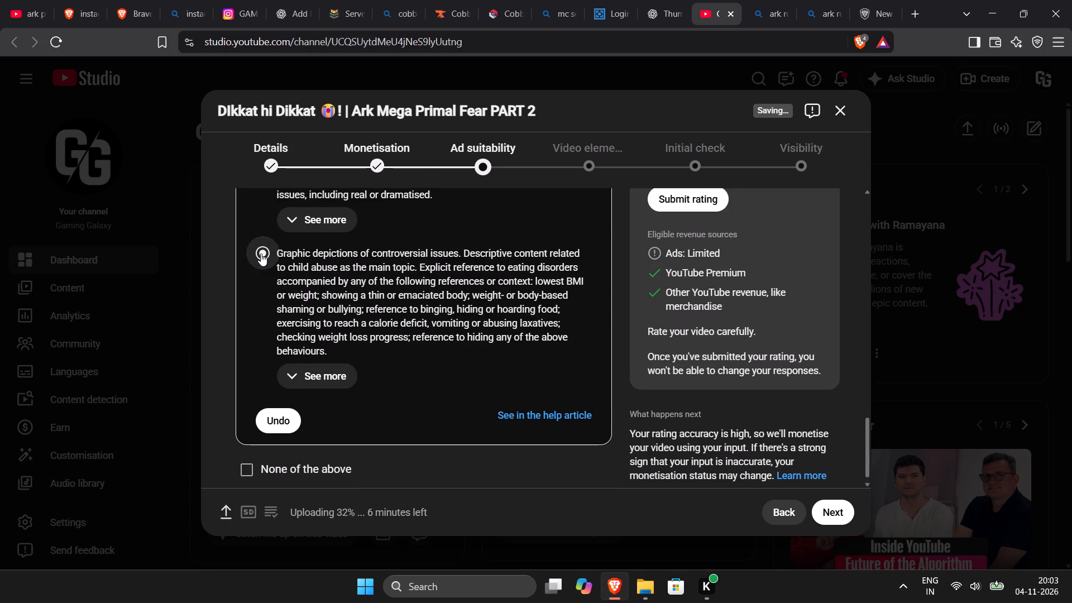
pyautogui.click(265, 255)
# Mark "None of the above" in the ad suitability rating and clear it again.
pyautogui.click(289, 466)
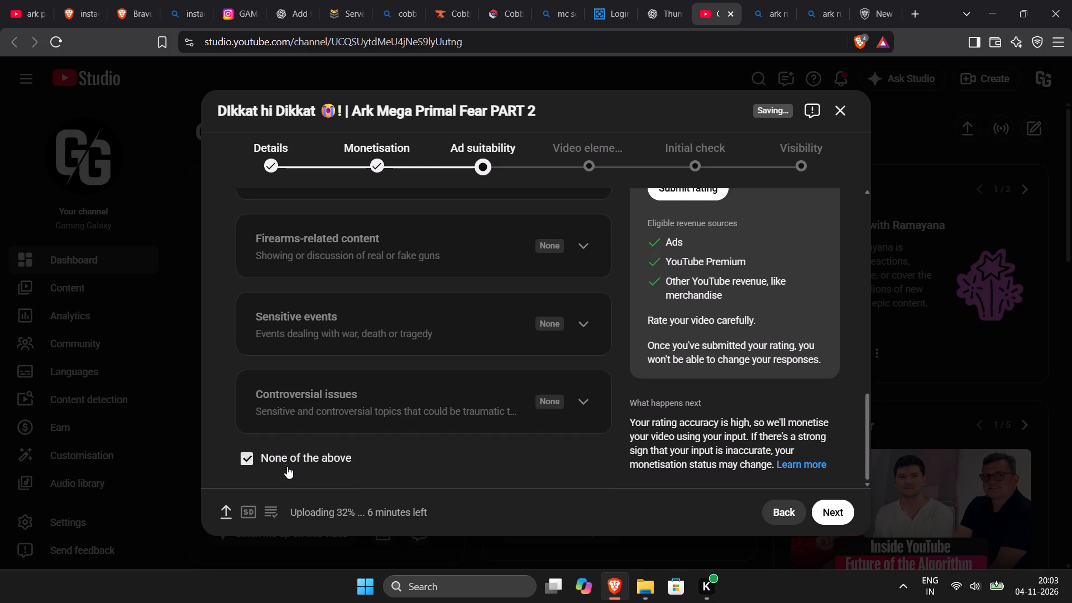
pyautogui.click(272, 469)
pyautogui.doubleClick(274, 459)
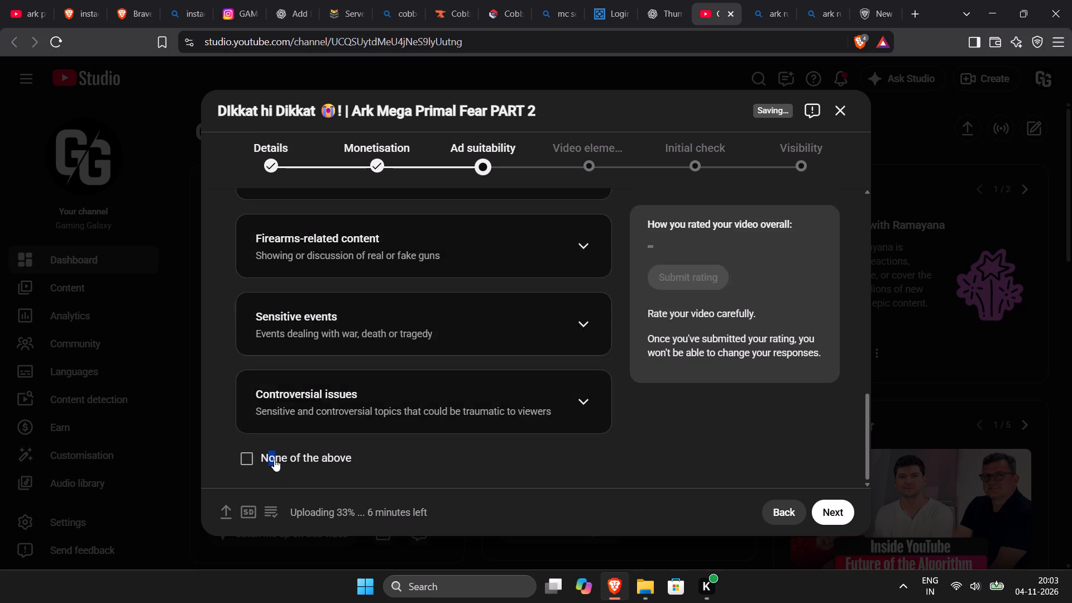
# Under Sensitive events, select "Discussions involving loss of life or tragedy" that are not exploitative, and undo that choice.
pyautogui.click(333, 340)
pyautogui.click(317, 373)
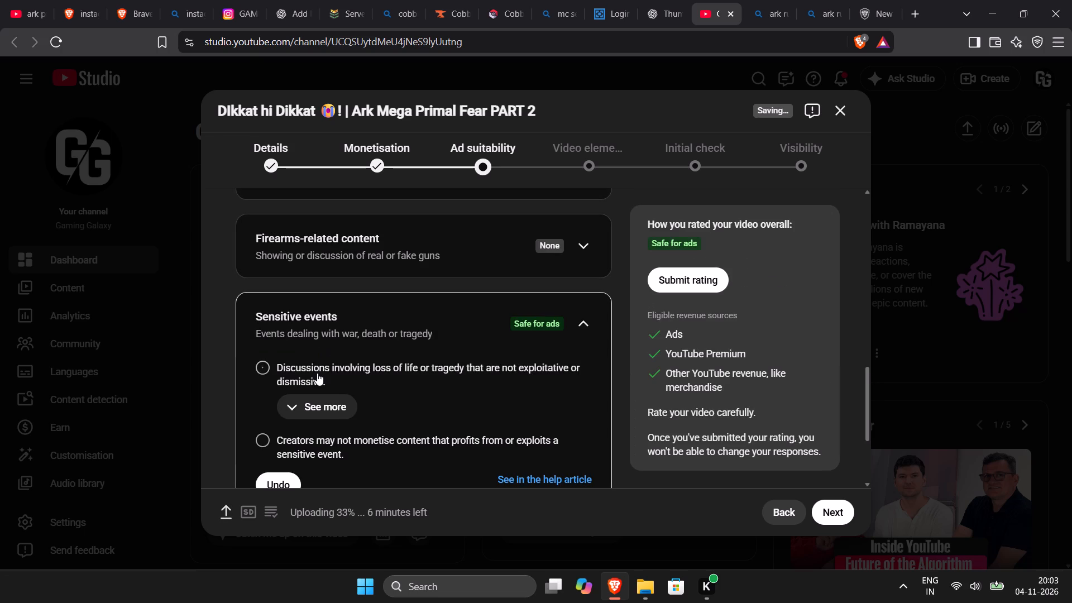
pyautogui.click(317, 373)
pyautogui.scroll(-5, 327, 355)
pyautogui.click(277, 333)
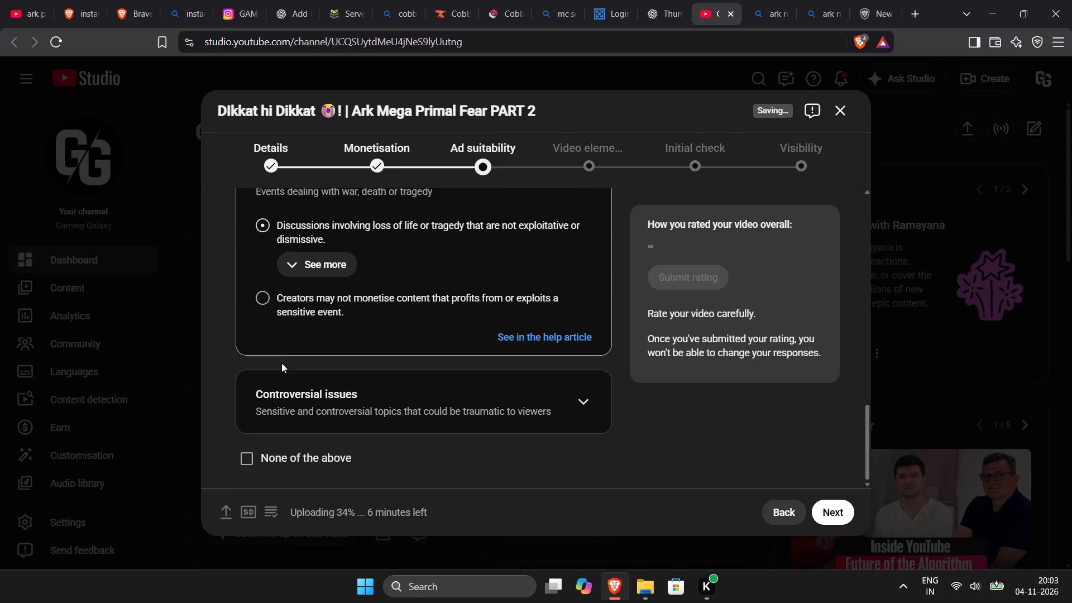
# Mark "None of the above" in the ad suitability questionnaire and submit the rating.
pyautogui.click(293, 442)
pyautogui.click(313, 453)
pyautogui.scroll(7, 366, 367)
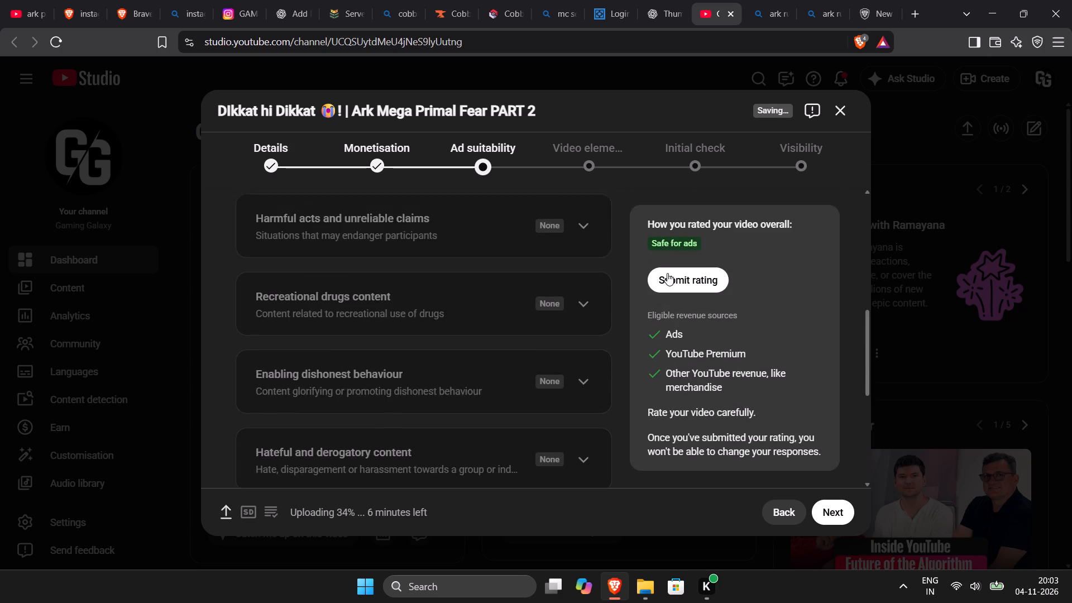
pyautogui.click(671, 273)
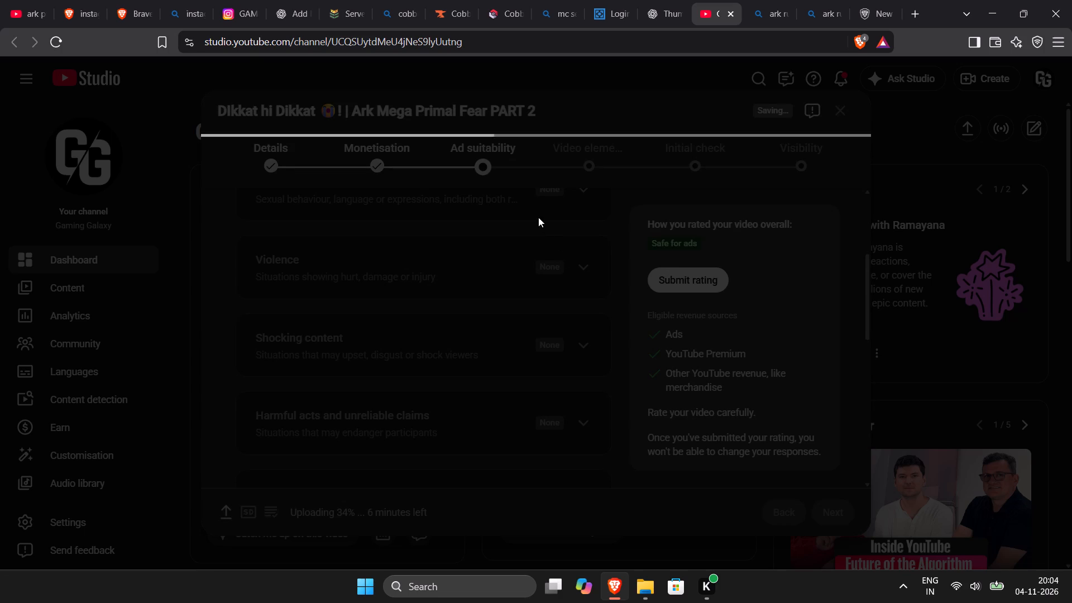
# Review the submitted ad suitability questionnaire.
pyautogui.click(577, 168)
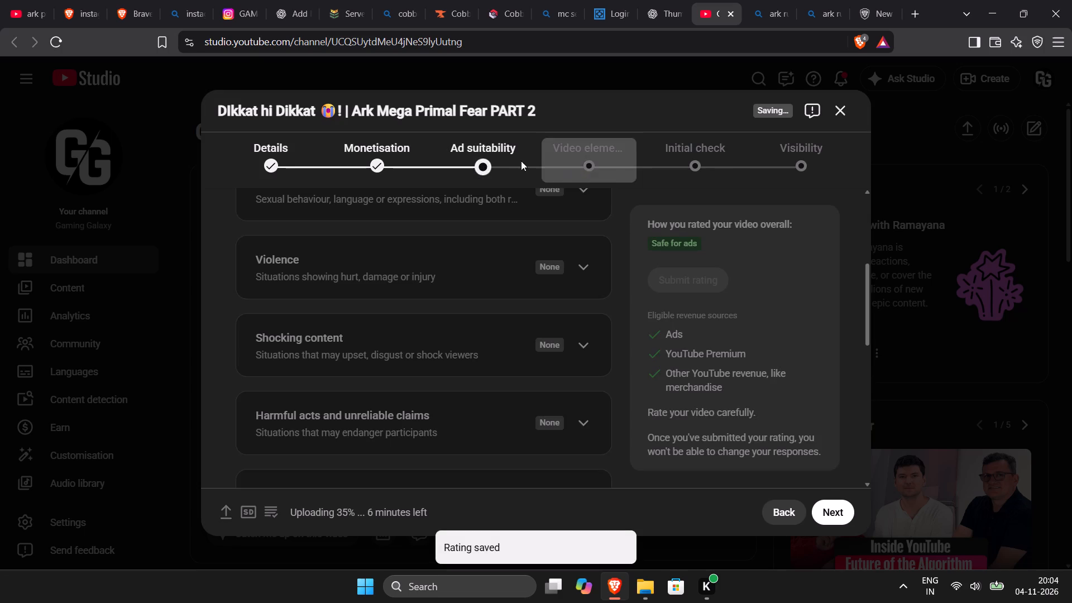
pyautogui.click(461, 150)
pyautogui.scroll(-5, 416, 280)
pyautogui.scroll(6, 458, 320)
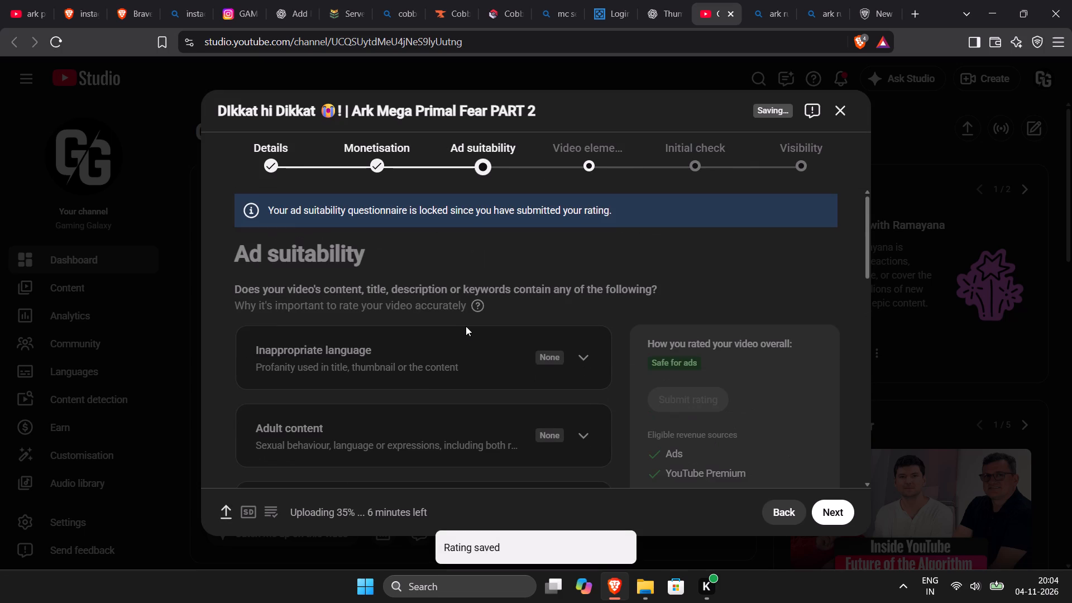
pyautogui.scroll(-4, 567, 318)
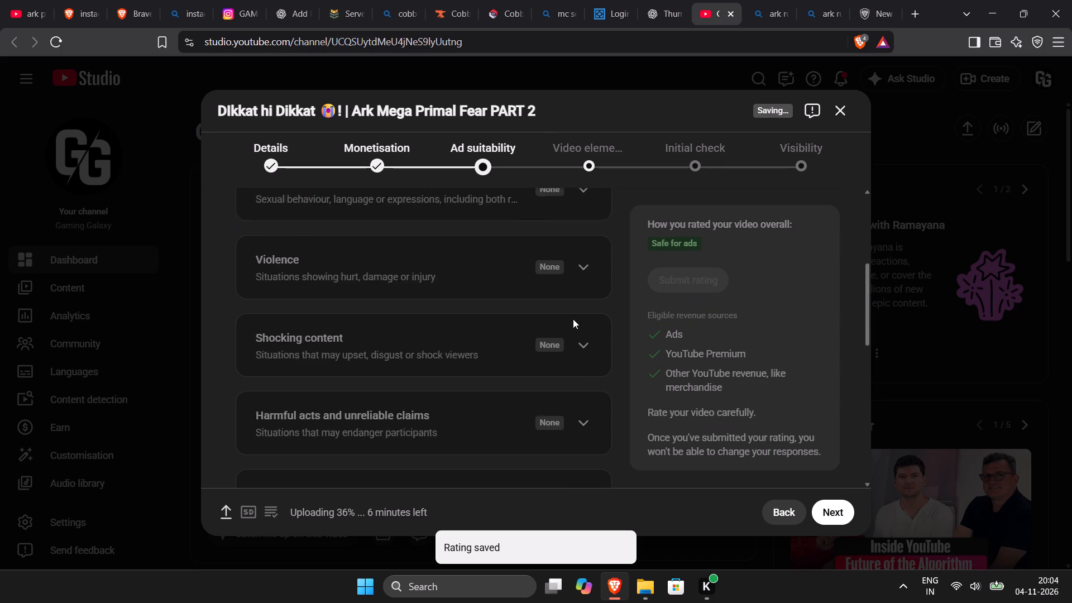
pyautogui.scroll(-9, 573, 319)
# Open product tagging in the video elements stage and search the products for "ark survival".
pyautogui.click(697, 146)
pyautogui.click(594, 146)
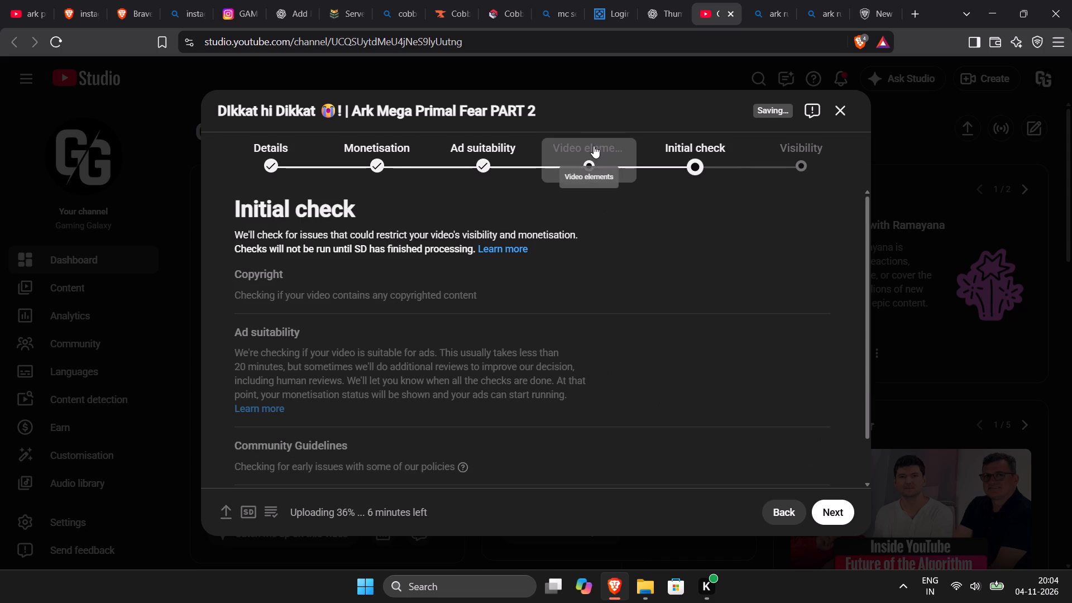
pyautogui.scroll(-5, 683, 322)
pyautogui.scroll(4, 763, 332)
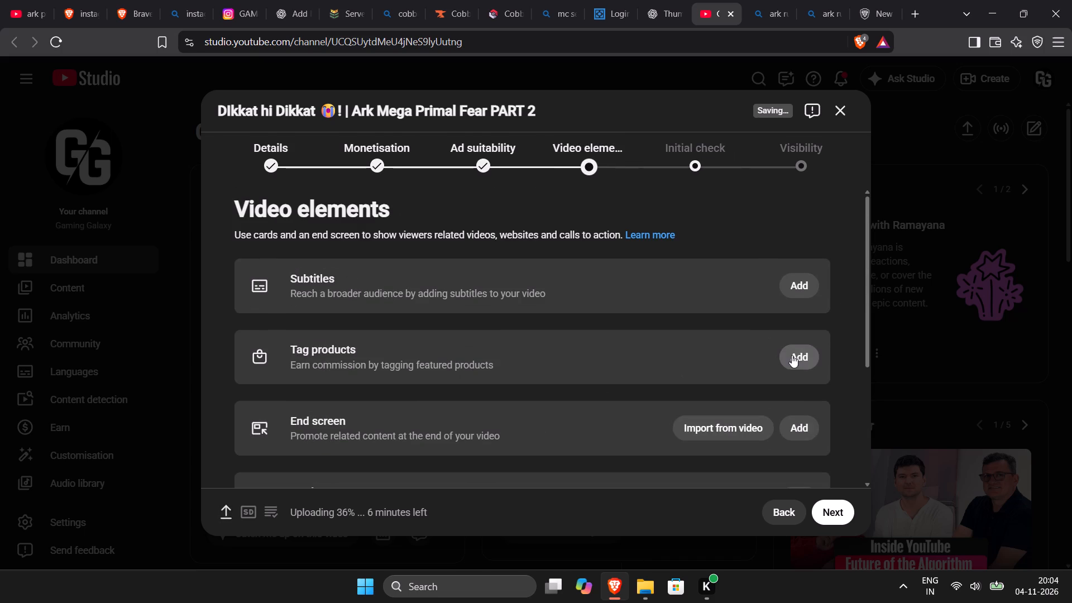
pyautogui.click(792, 355)
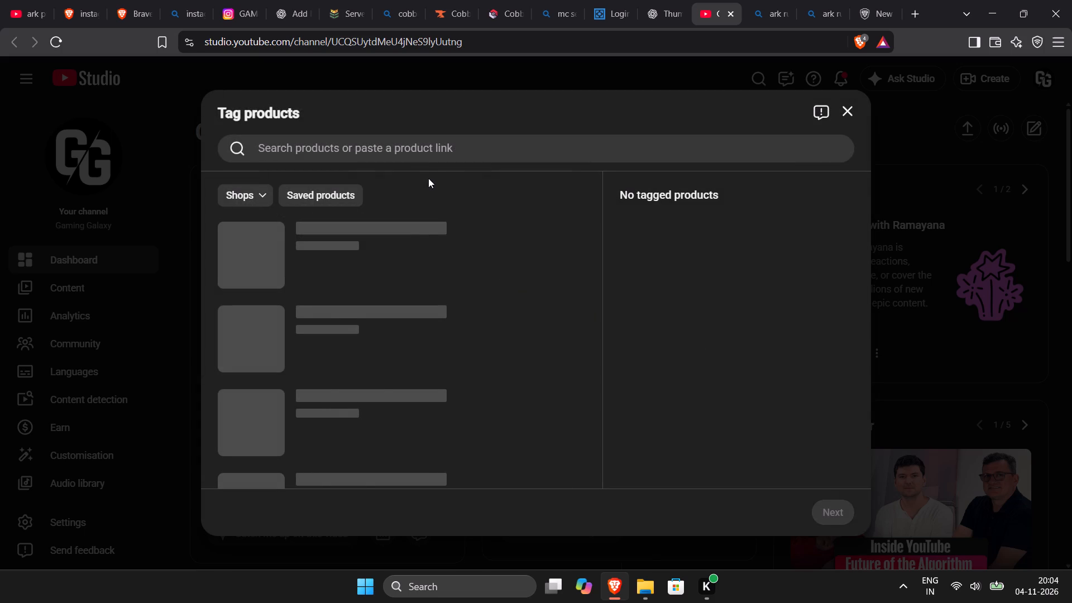
pyautogui.click(478, 149)
pyautogui.write('ark survival')
pyautogui.press('Return')
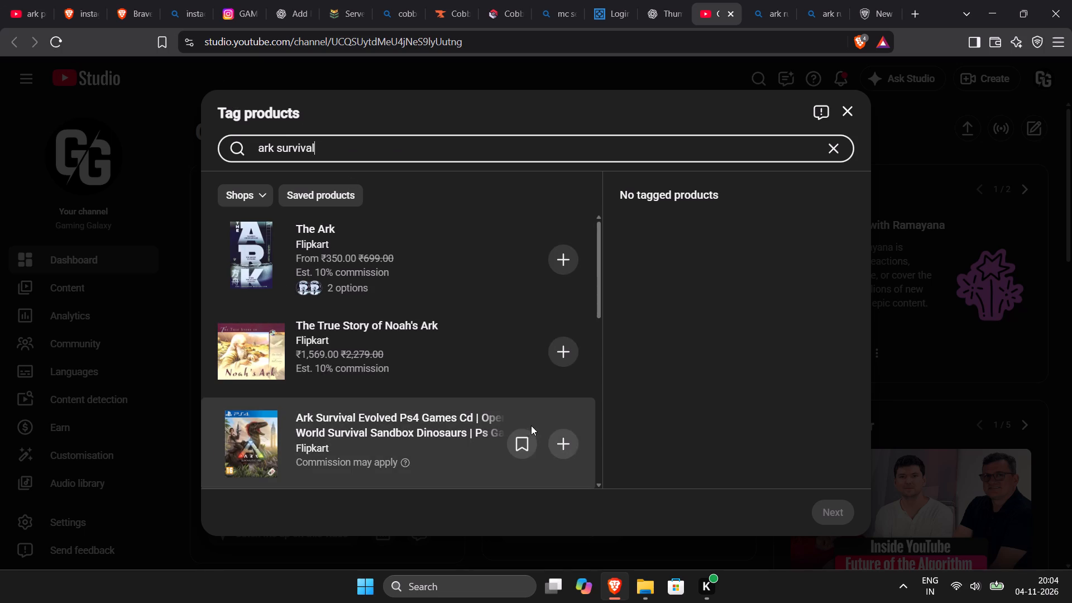
pyautogui.scroll(-2, 520, 417)
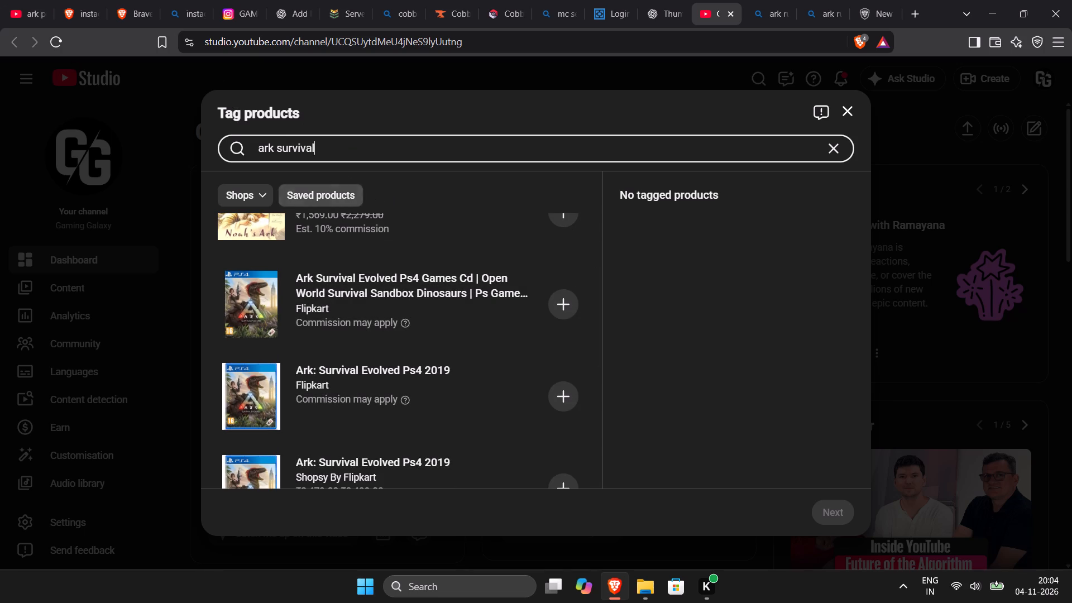
# Search the products for "dinosaur" and tag the Roar Sound Realistic T Rex Dinosaur Toy and the Liztora Dragon Dinosour Toy Set.
pyautogui.moveTo(330, 146); pyautogui.dragTo(0, 145)
pyautogui.write('dinosaur')
pyautogui.press('Return')
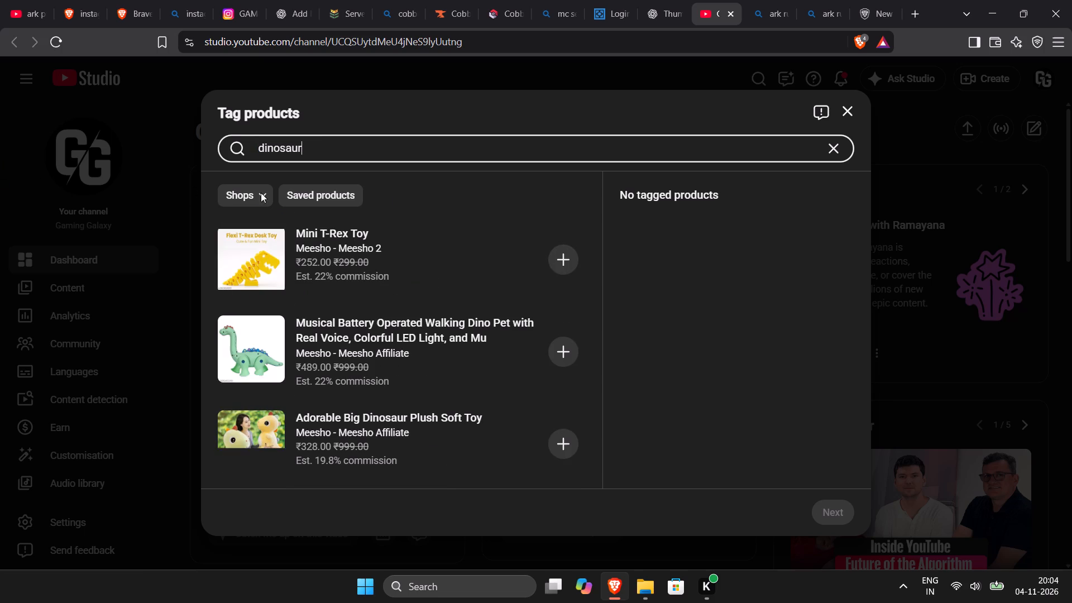
pyautogui.scroll(-3, 407, 294)
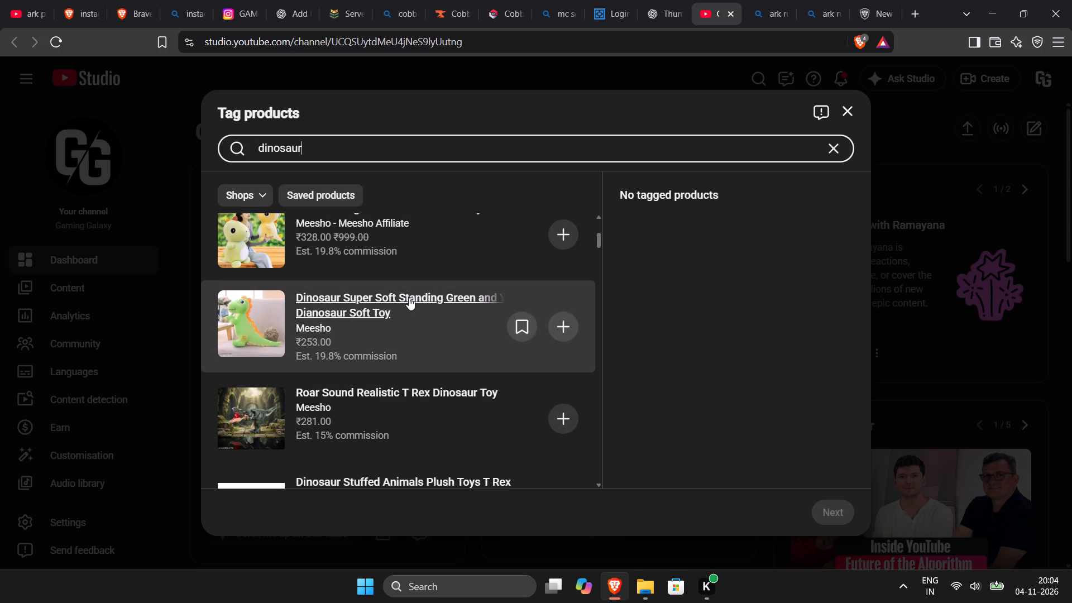
pyautogui.scroll(-3, 410, 298)
pyautogui.scroll(1, 424, 290)
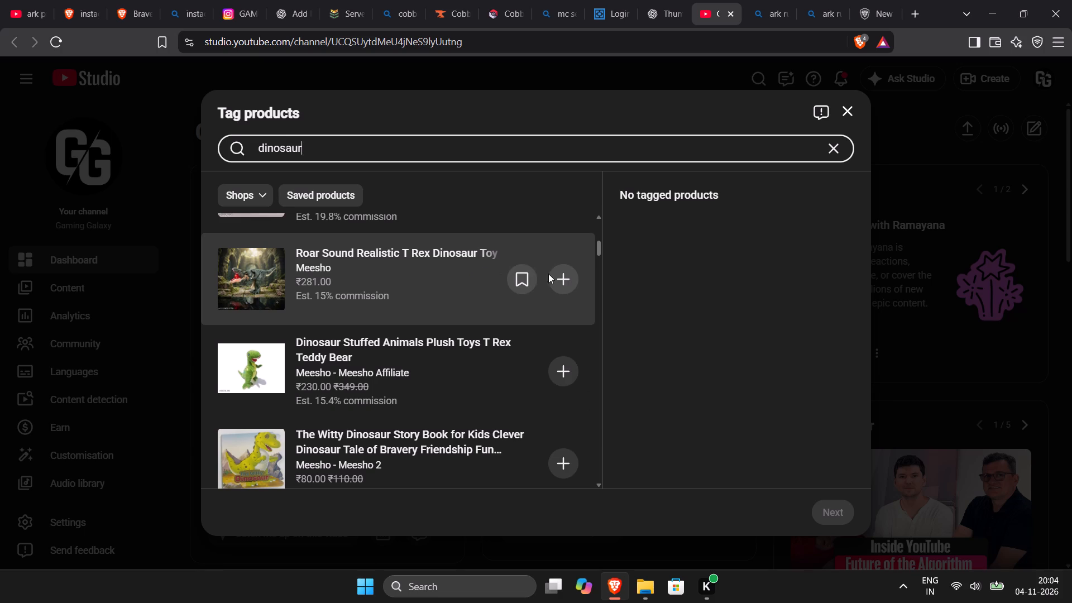
pyautogui.click(566, 276)
pyautogui.scroll(-5, 459, 327)
pyautogui.scroll(-2, 369, 322)
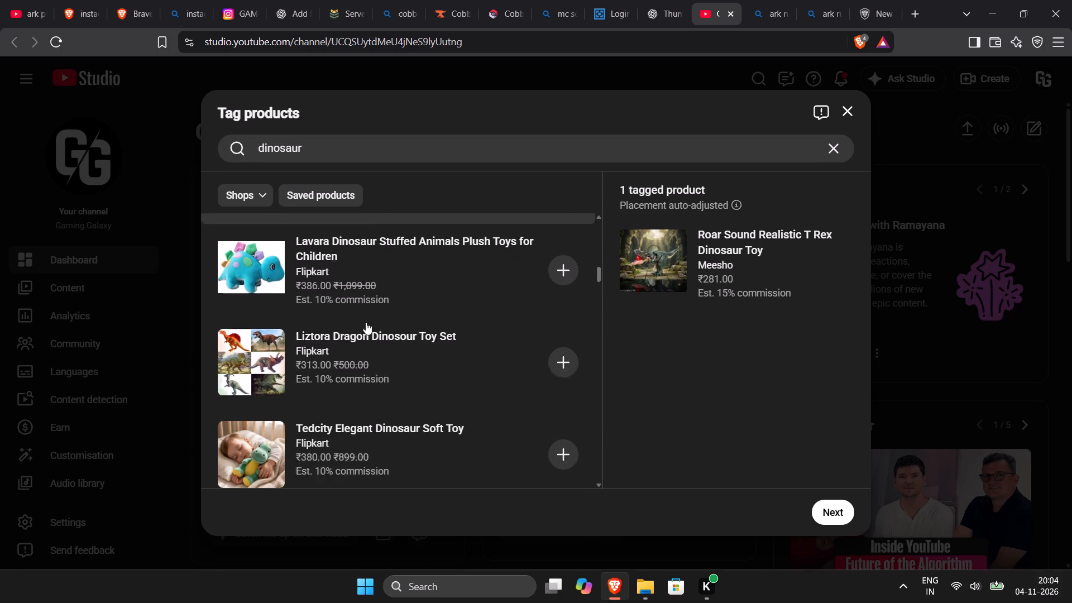
pyautogui.click(566, 343)
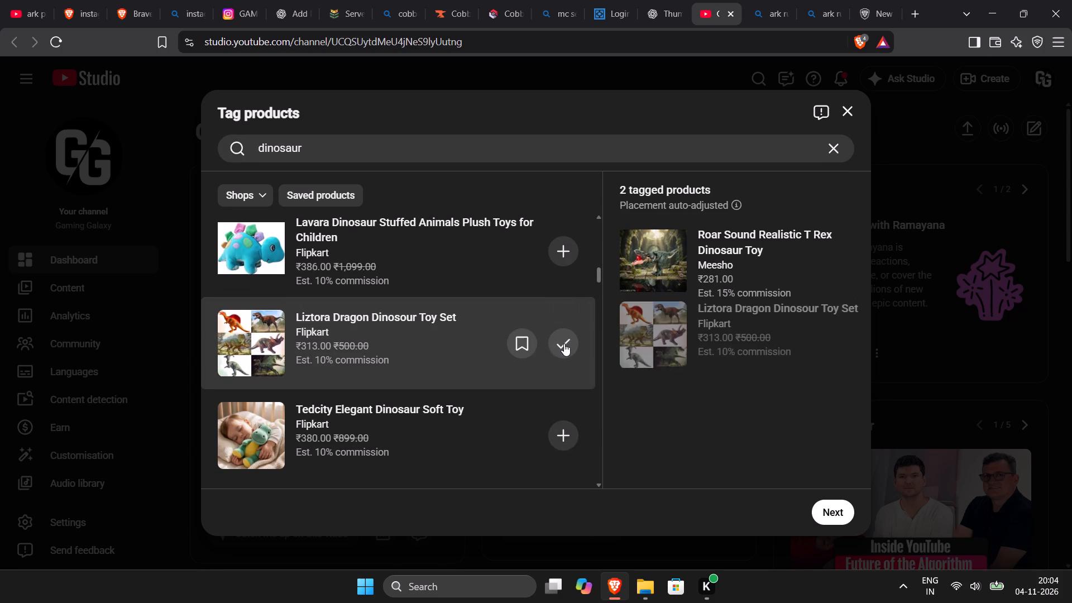
pyautogui.scroll(-6, 481, 369)
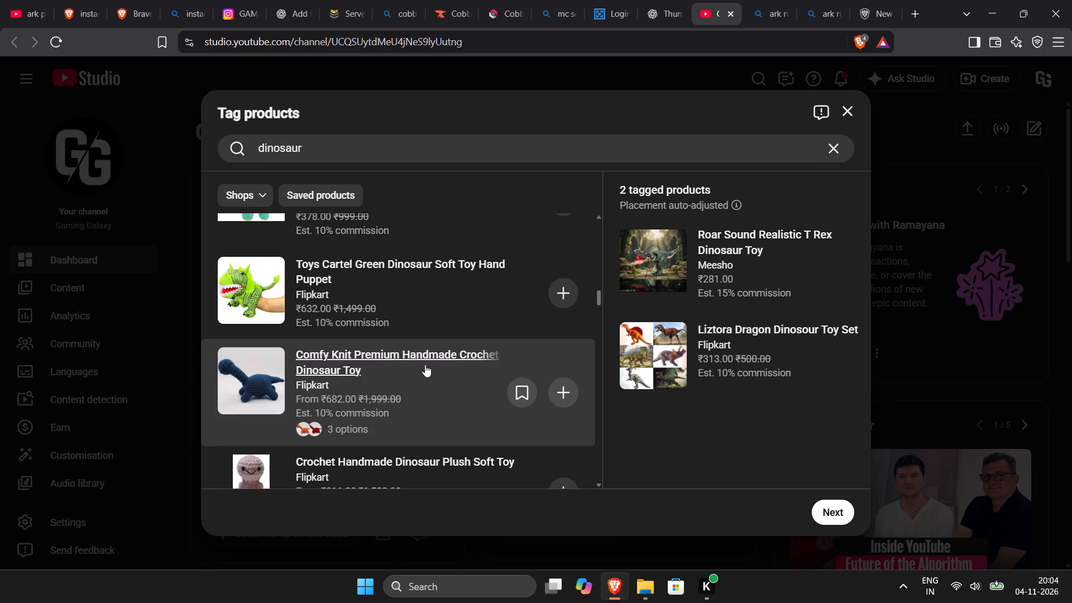
# Search the products for "rex", tag the Dinosaur Stuffed Animals Plush Toys T Rex Teddy Bear and finish tagging without timestamps.
pyautogui.moveTo(308, 146); pyautogui.dragTo(0, 150)
pyautogui.write('rw')
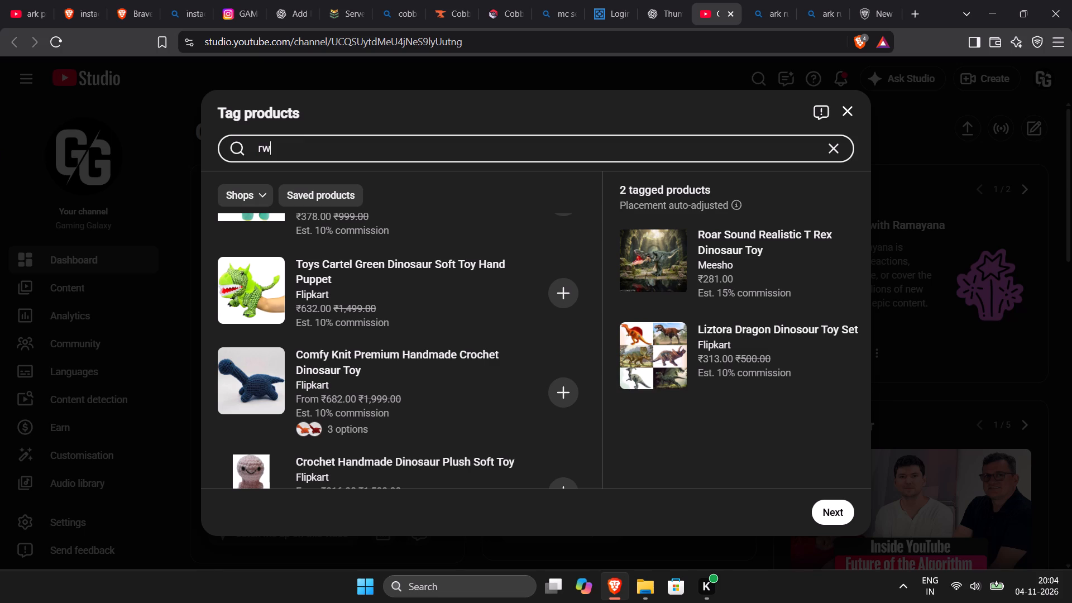
pyautogui.press('BackSpace')
pyautogui.write('ex')
pyautogui.press('Return')
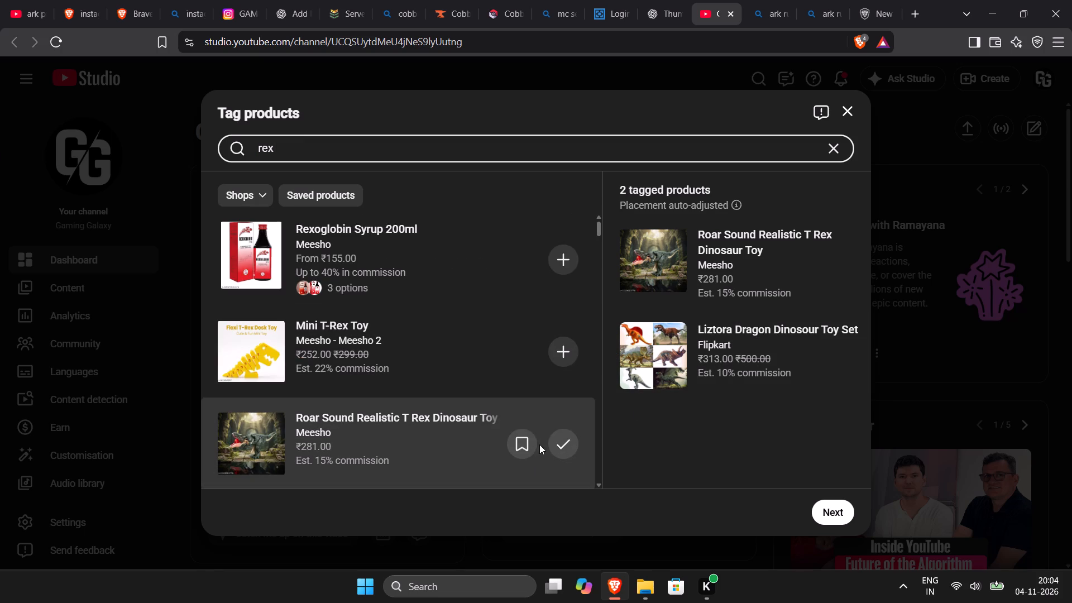
pyautogui.scroll(-4, 540, 406)
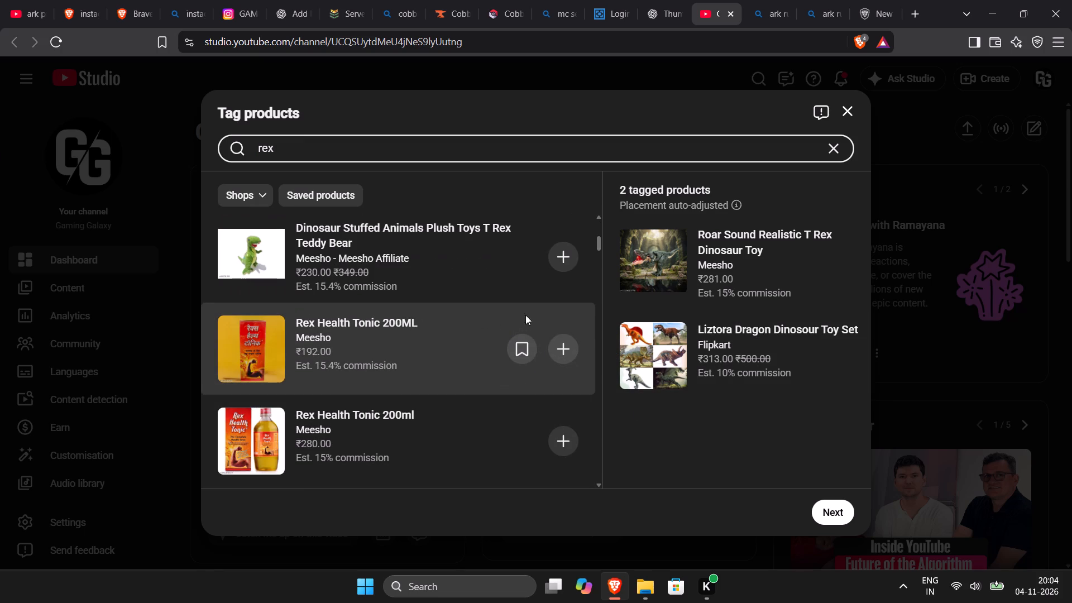
pyautogui.click(566, 257)
pyautogui.click(850, 509)
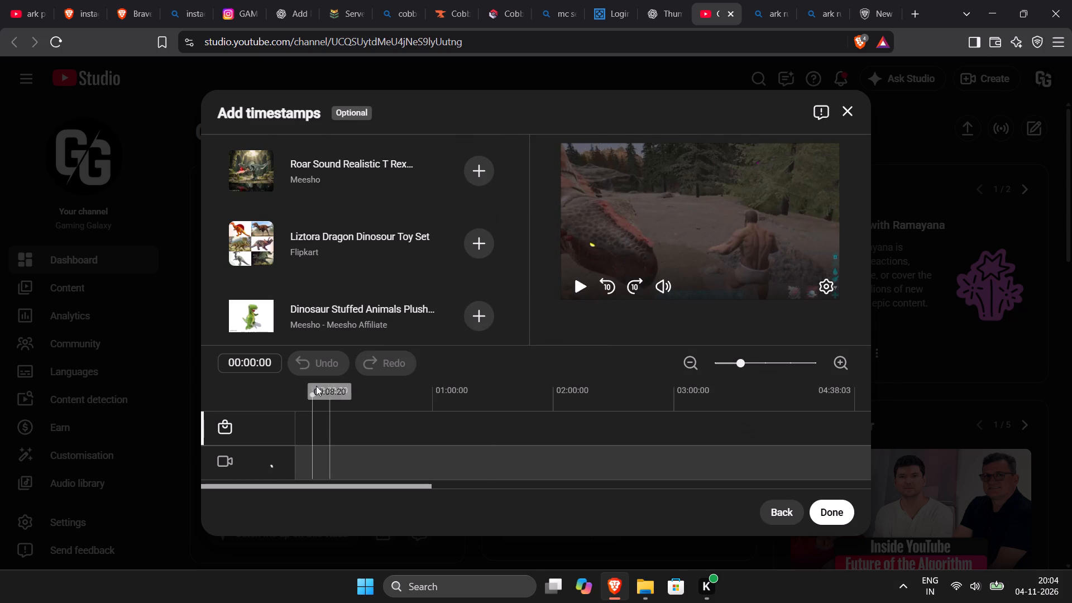
pyautogui.click(842, 500)
pyautogui.click(808, 422)
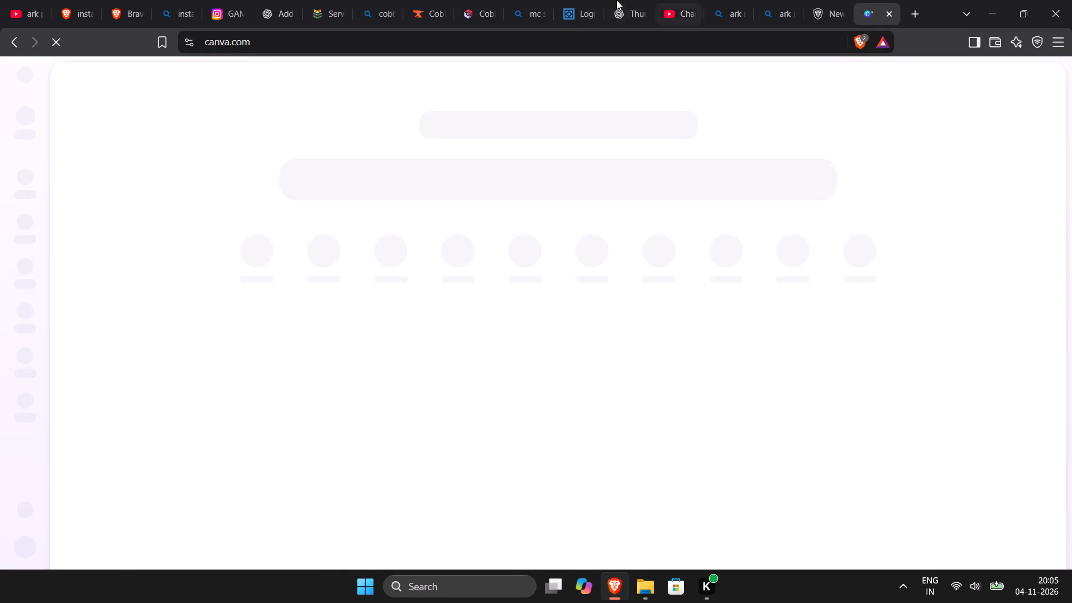
# Check the progress of the requested image edit in the ChatGPT thumbnail chat.
pyautogui.click(617, 0)
pyautogui.scroll(3, 635, 260)
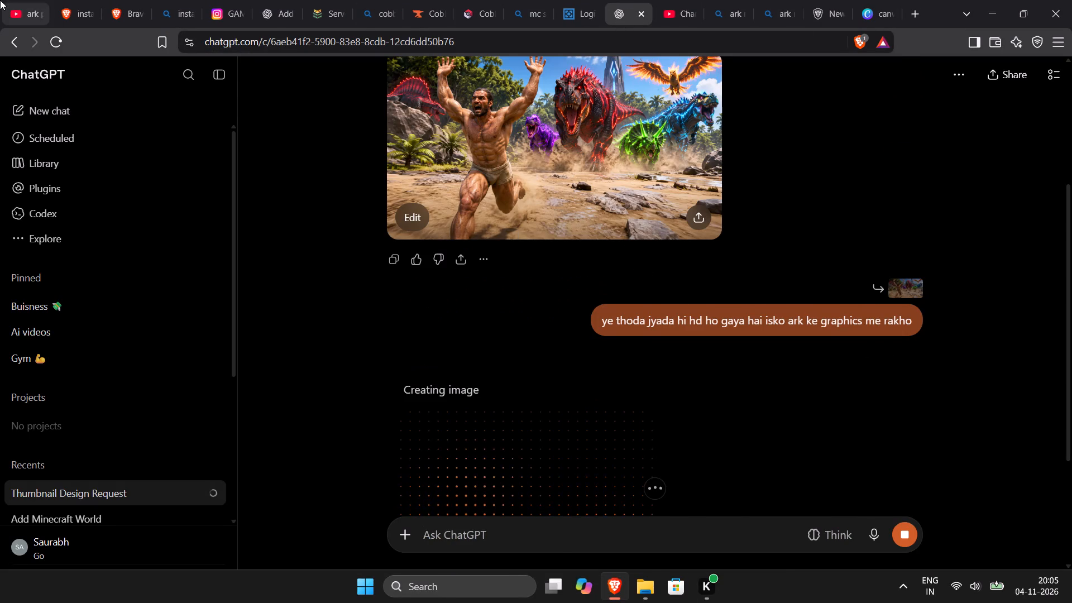
pyautogui.click(0, 0)
pyautogui.scroll(-4, 539, 371)
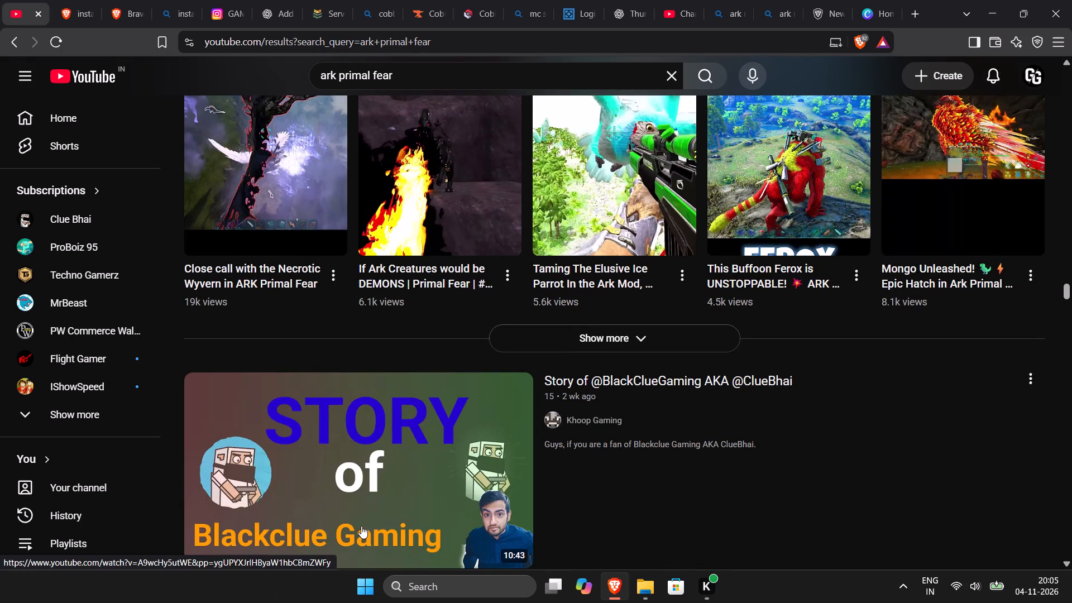
pyautogui.scroll(-2, 361, 526)
pyautogui.click(463, 303)
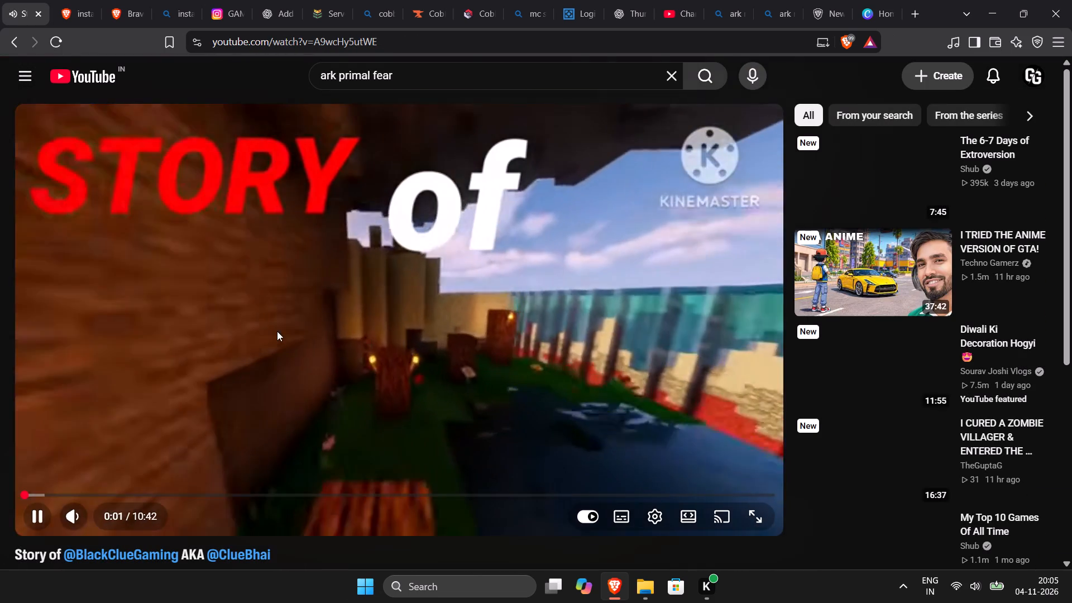
pyautogui.press('space')
pyautogui.press('space')
pyautogui.press('space')
pyautogui.press('space')
pyautogui.press('space')
pyautogui.press('space')
pyautogui.press('space')
pyautogui.press('space')
pyautogui.press('space')
pyautogui.press('space')
pyautogui.press('space')
pyautogui.press('space')
pyautogui.press('space')
pyautogui.press('space')
pyautogui.press('space')
pyautogui.press('space')
pyautogui.press('space')
pyautogui.press('space')
pyautogui.press('space')
pyautogui.press('space')
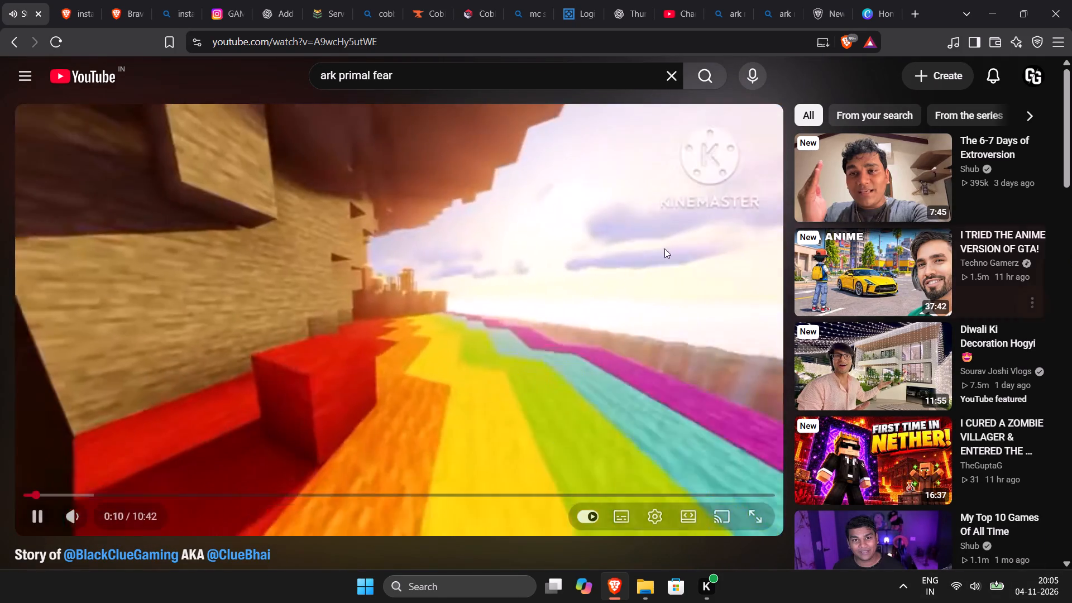
# Read the video's comment section and jump to the 0:38 timestamp given in the comment.
pyautogui.scroll(-6, 333, 339)
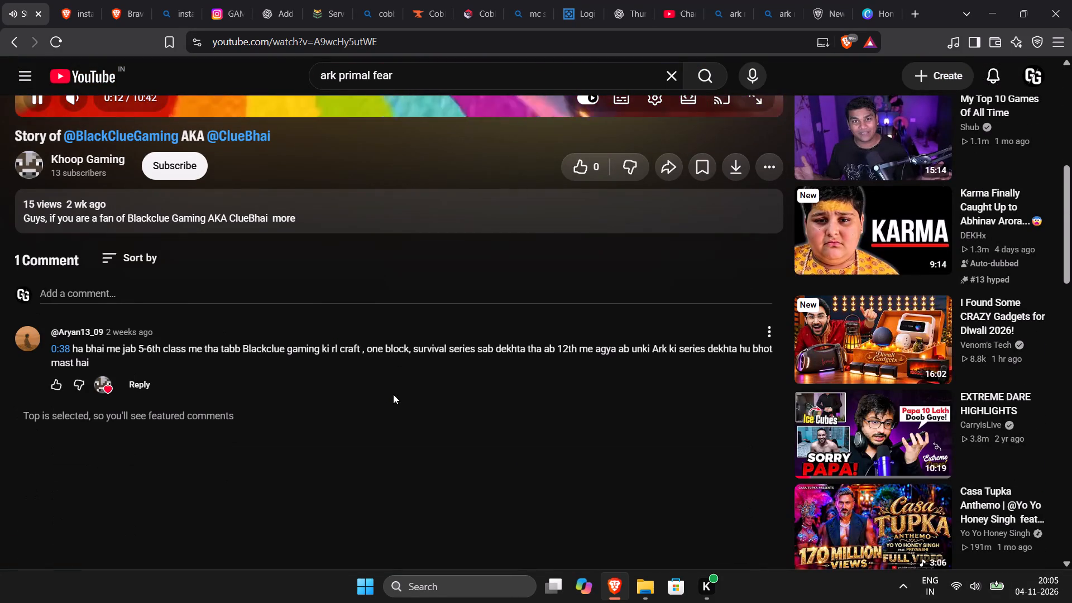
pyautogui.press('space')
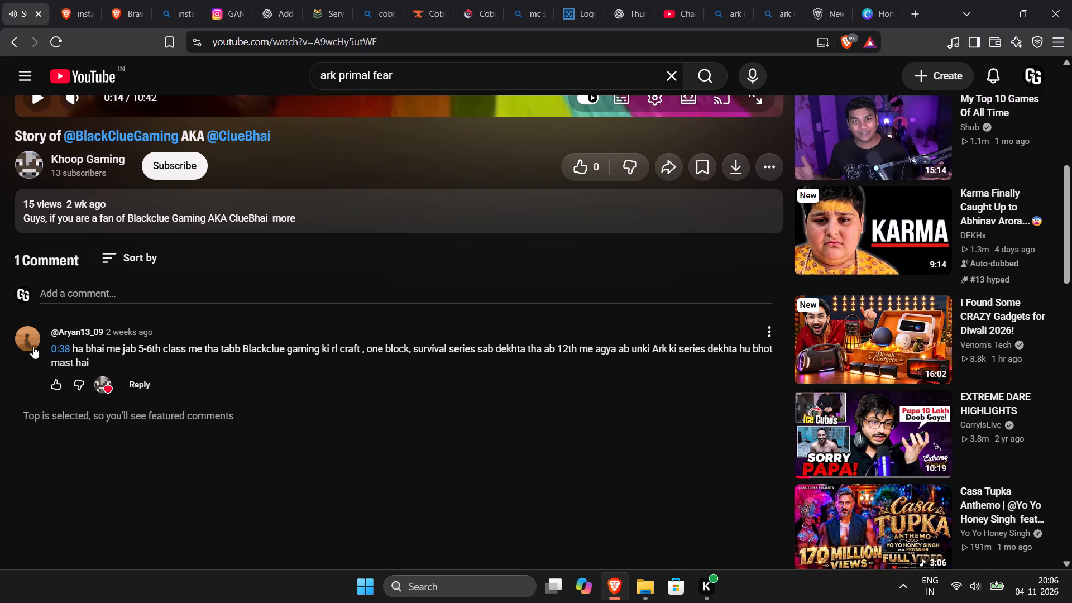
pyautogui.press('space')
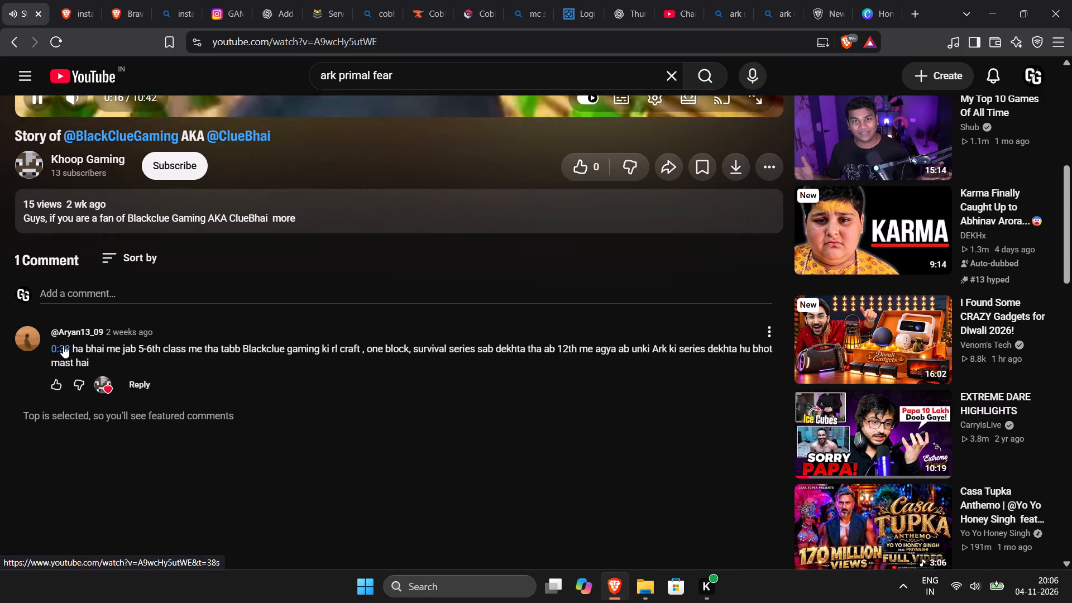
pyautogui.scroll(5, 63, 346)
pyautogui.scroll(-2, 63, 346)
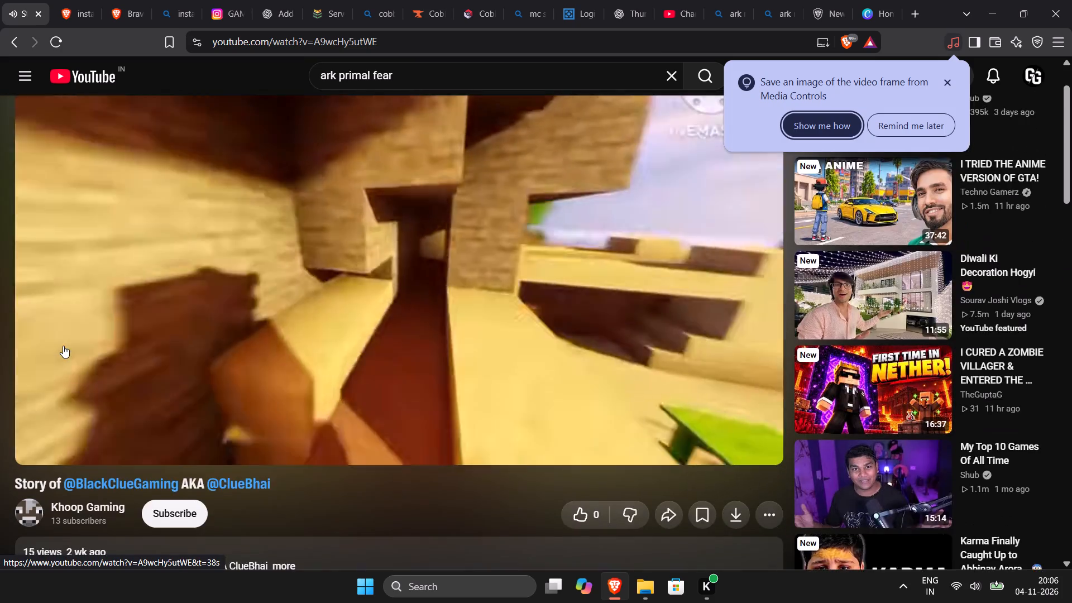
pyautogui.scroll(-1, 63, 346)
pyautogui.scroll(5, 41, 446)
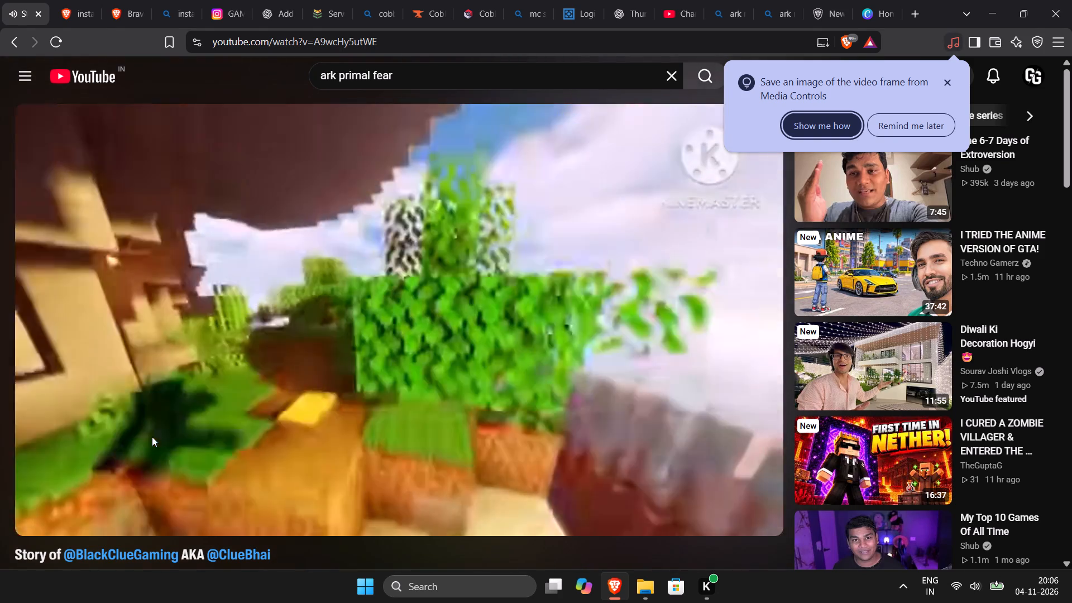
pyautogui.scroll(-1, 152, 437)
pyautogui.scroll(-3, 65, 539)
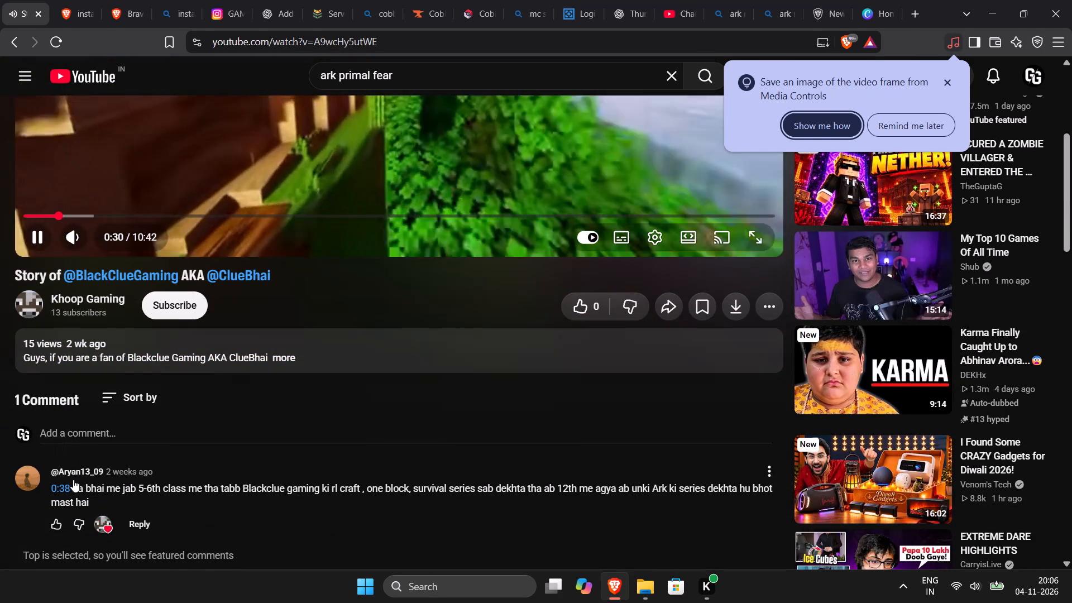
pyautogui.click(67, 487)
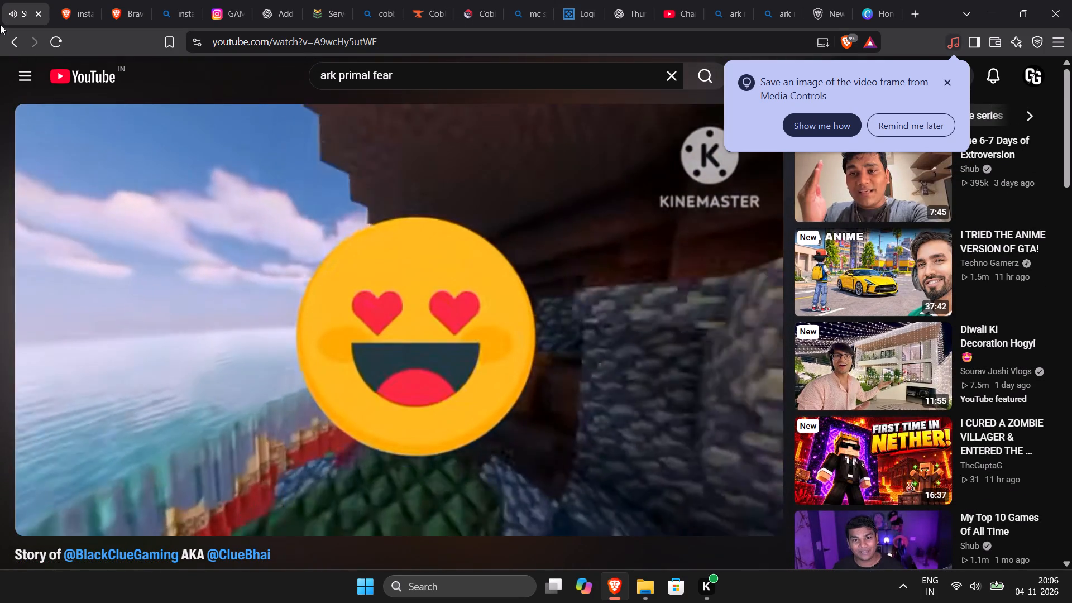
# Return to the YouTube home page and bring up the recent searches.
pyautogui.click(83, 71)
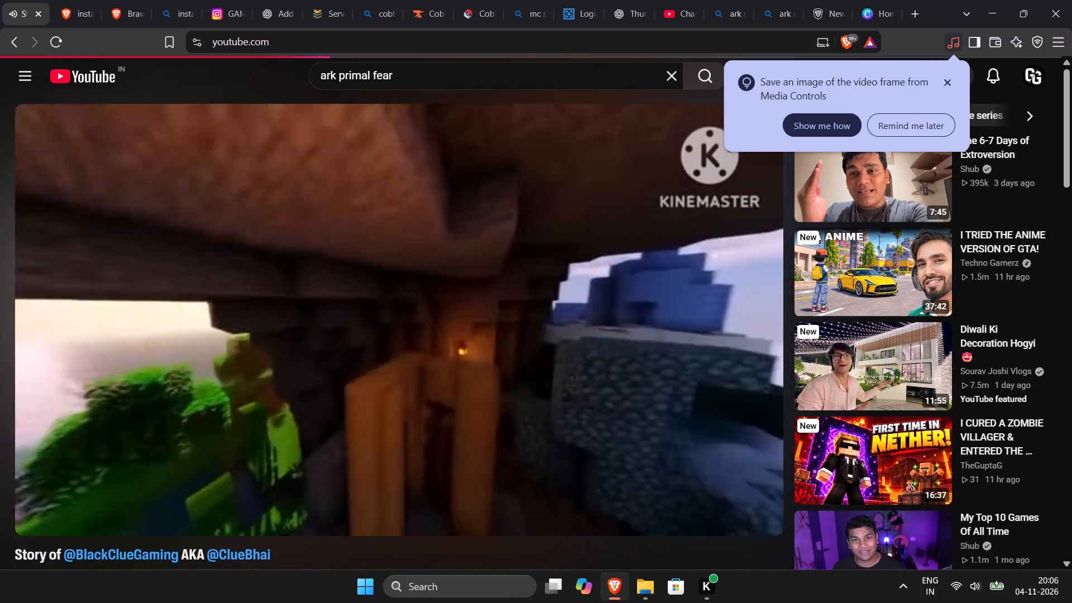
pyautogui.click(667, 79)
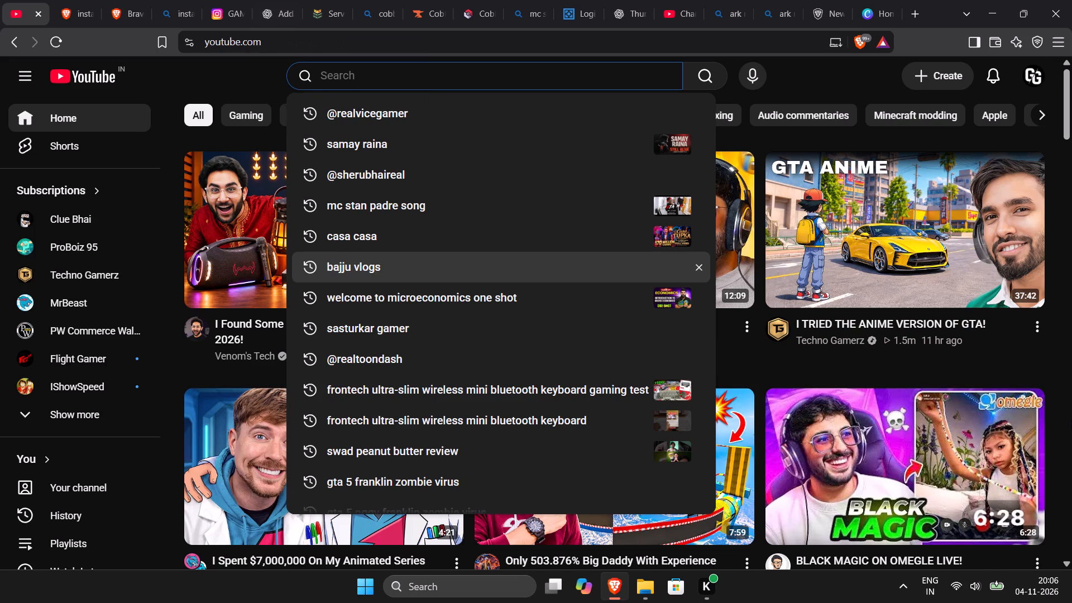
# Open the newly edited thumbnail in the ChatGPT chat and save it to Downloads as the PNG "Primal Fear Dino Stampede".
pyautogui.click(628, 0)
pyautogui.scroll(-3, 594, 458)
pyautogui.click(585, 358)
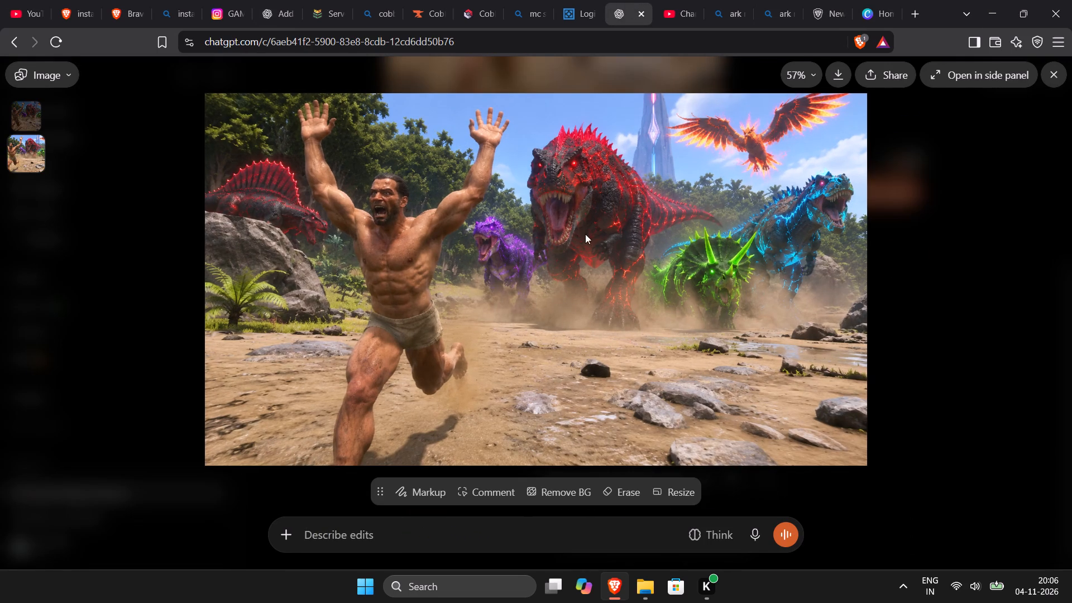
pyautogui.click(842, 75)
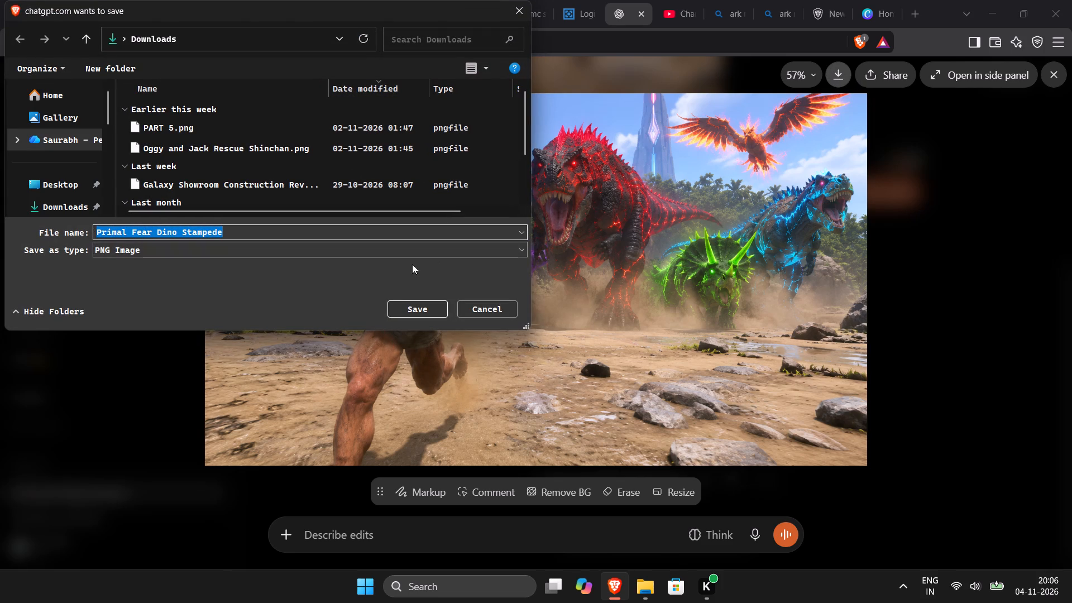
pyautogui.click(401, 314)
# Switch to Canva, create a blank YouTube Thumbnail design and close the Canva home tab.
pyautogui.click(889, 0)
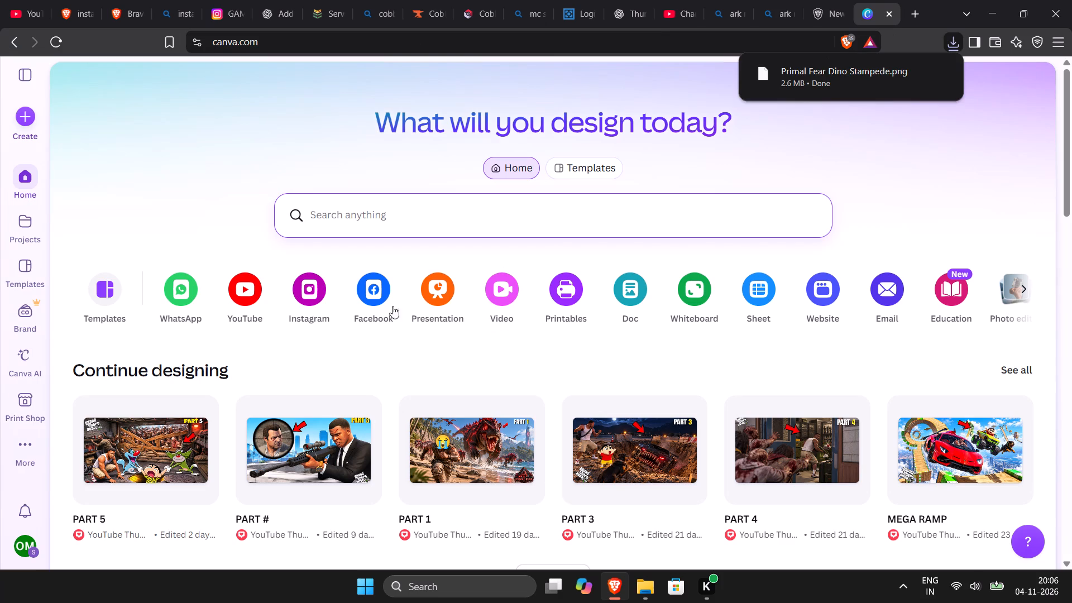
pyautogui.click(250, 308)
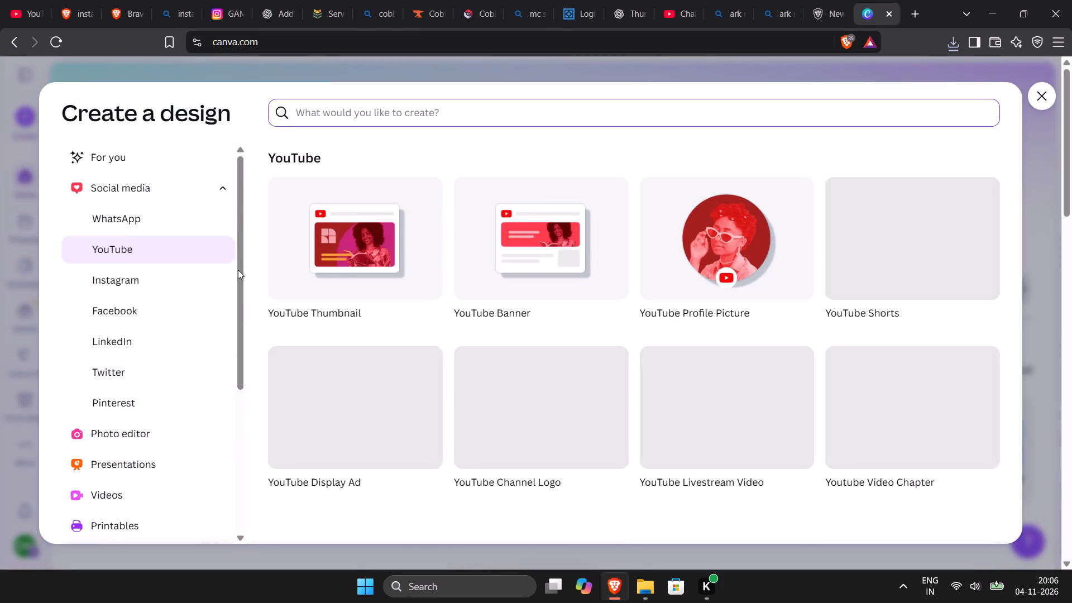
pyautogui.click(329, 241)
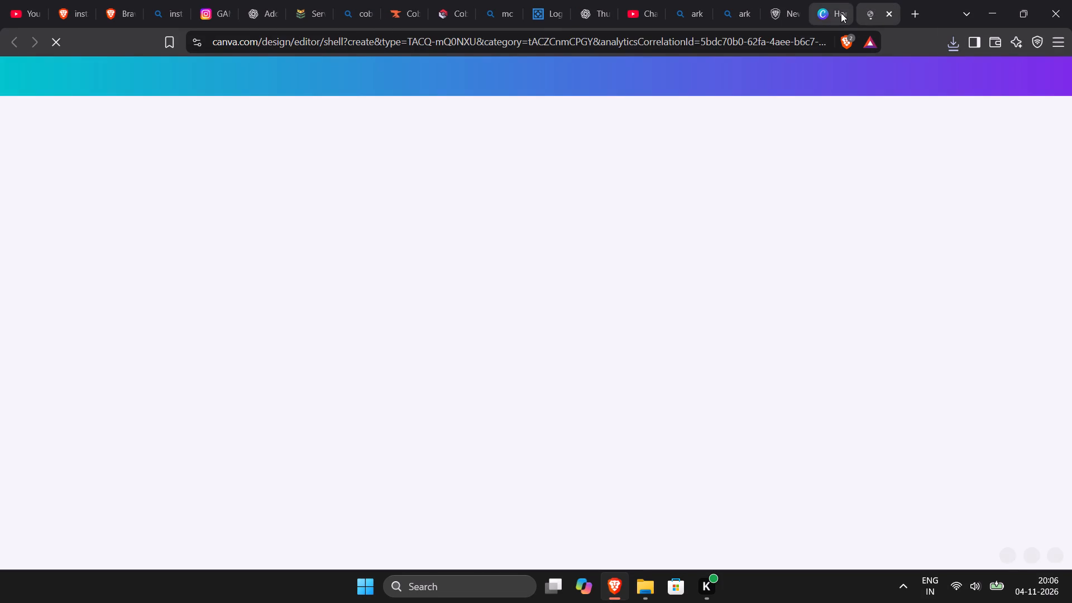
pyautogui.click(837, 13)
pyautogui.click(844, 13)
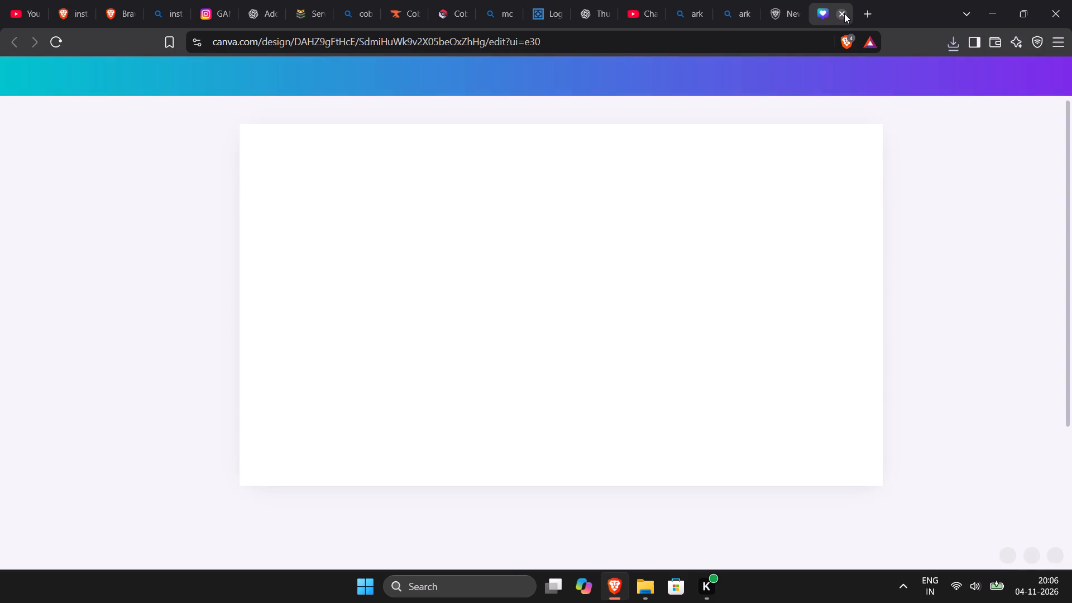
# Add the downloaded "Primal Fear Dino Stampede" image to the design, align it to the page's top-left corner and enlarge it to cover the page.
pyautogui.click(953, 48)
pyautogui.moveTo(817, 95); pyautogui.dragTo(643, 244)
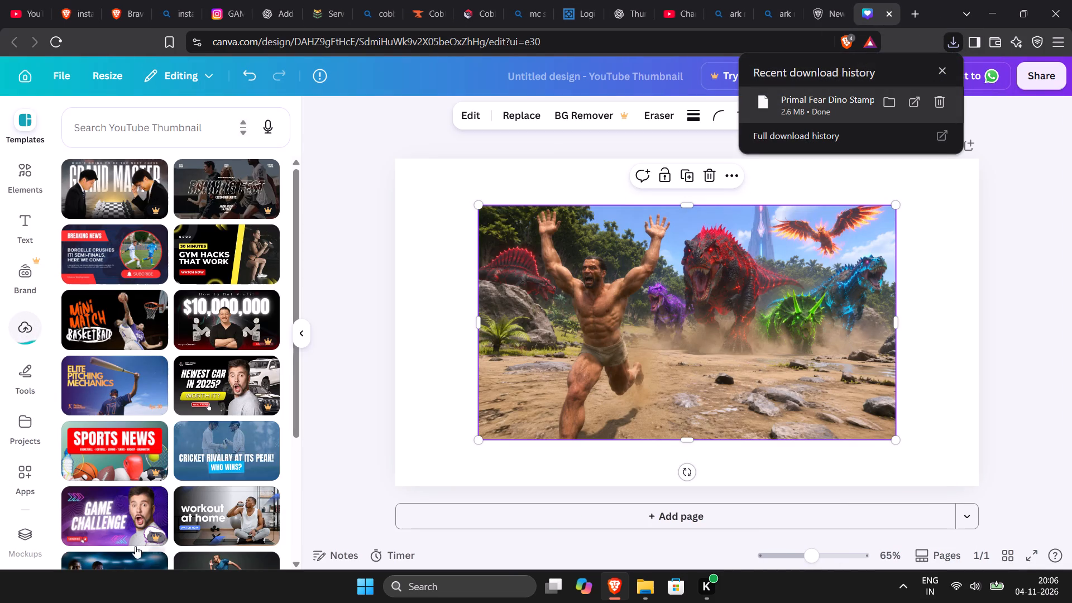
pyautogui.moveTo(687, 350); pyautogui.dragTo(611, 308)
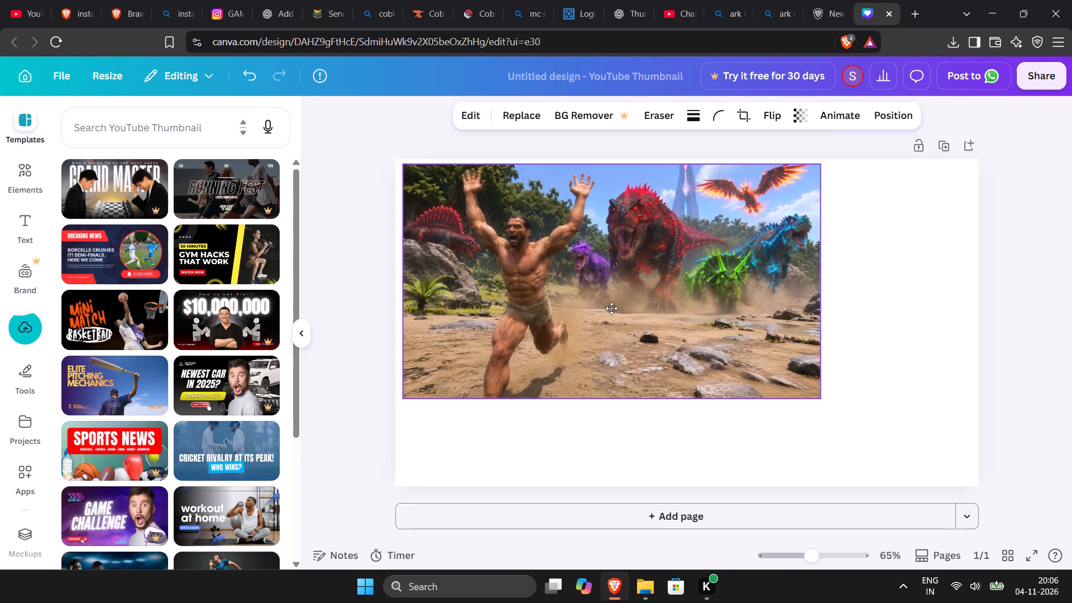
pyautogui.moveTo(611, 308); pyautogui.dragTo(602, 301)
pyautogui.moveTo(813, 391); pyautogui.dragTo(975, 495)
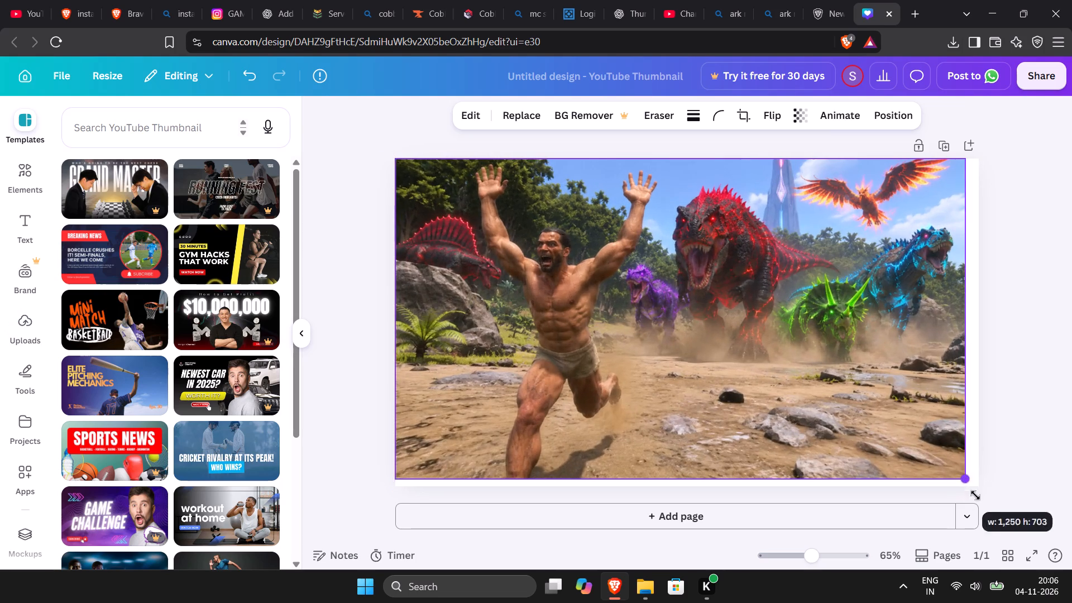
pyautogui.moveTo(975, 495); pyautogui.dragTo(984, 502)
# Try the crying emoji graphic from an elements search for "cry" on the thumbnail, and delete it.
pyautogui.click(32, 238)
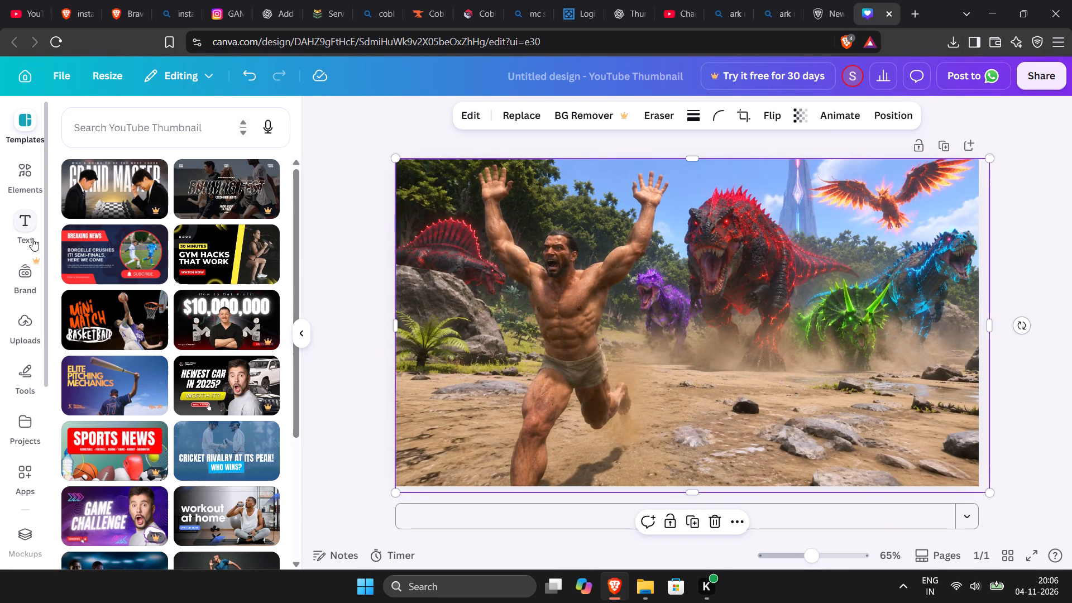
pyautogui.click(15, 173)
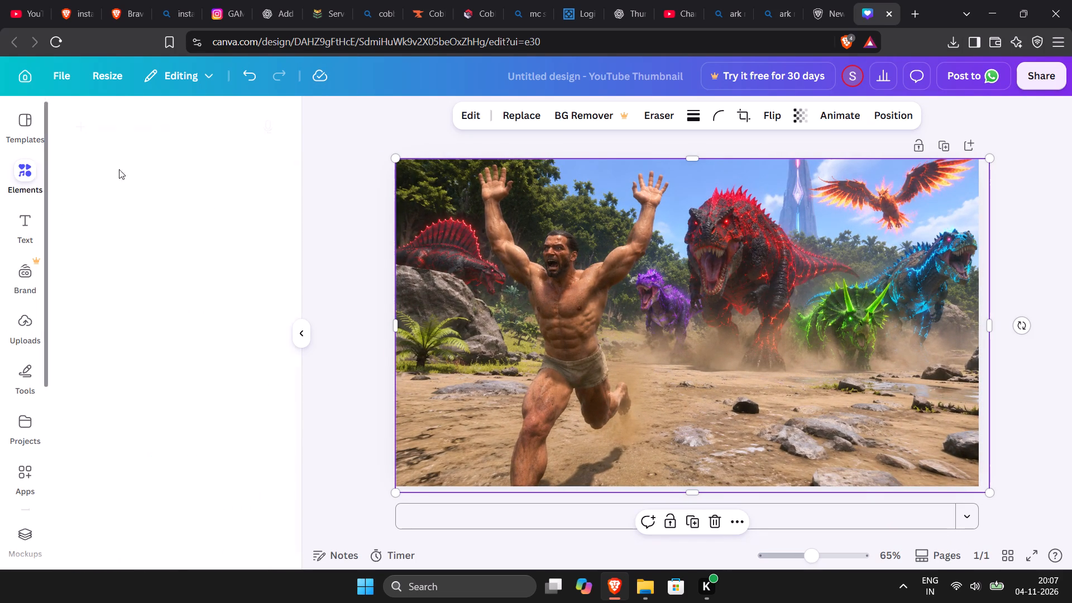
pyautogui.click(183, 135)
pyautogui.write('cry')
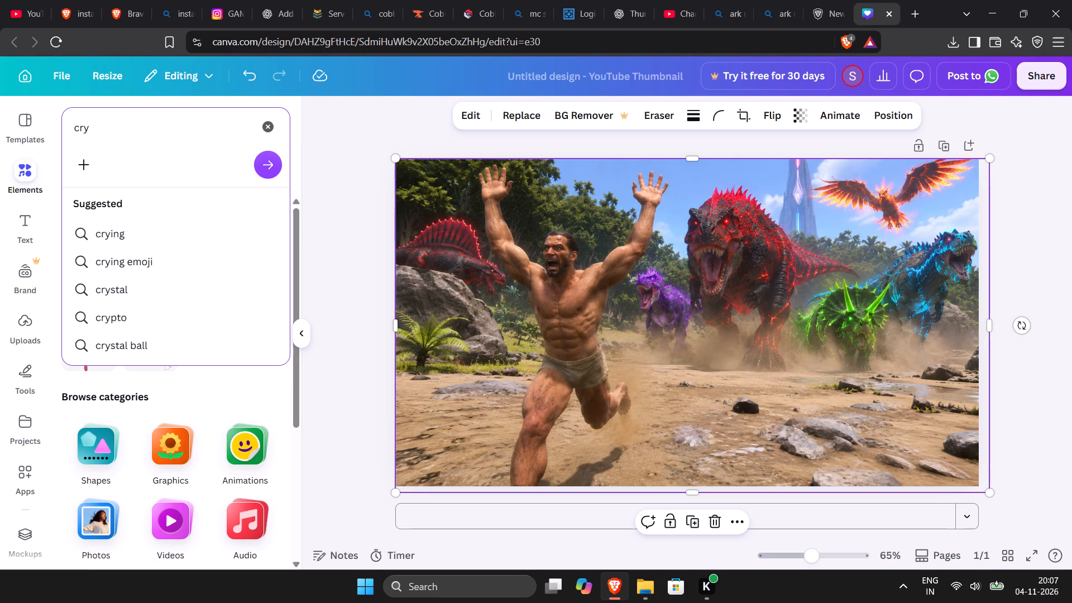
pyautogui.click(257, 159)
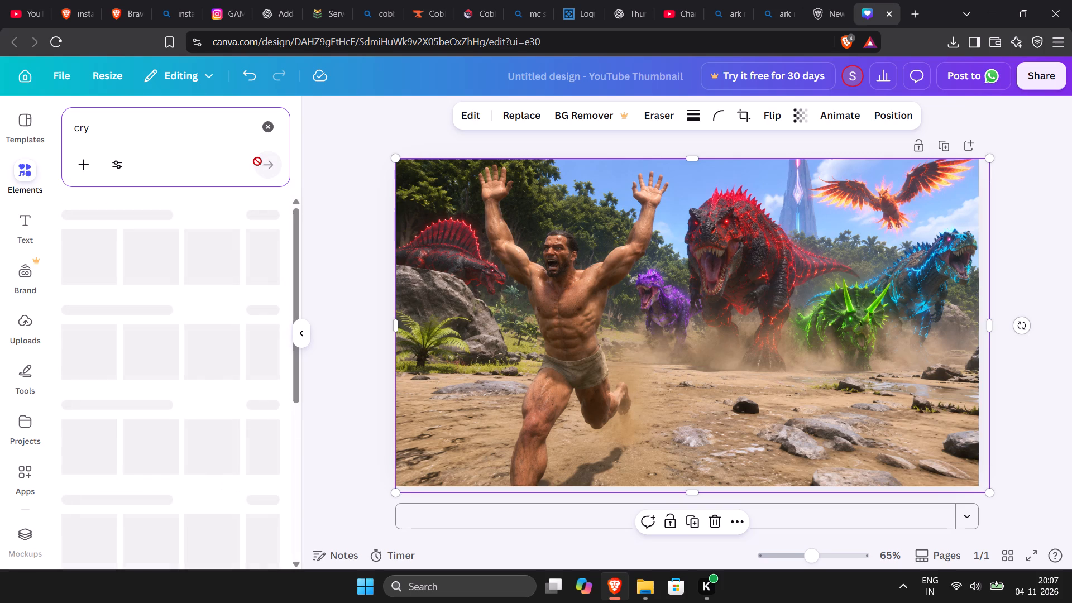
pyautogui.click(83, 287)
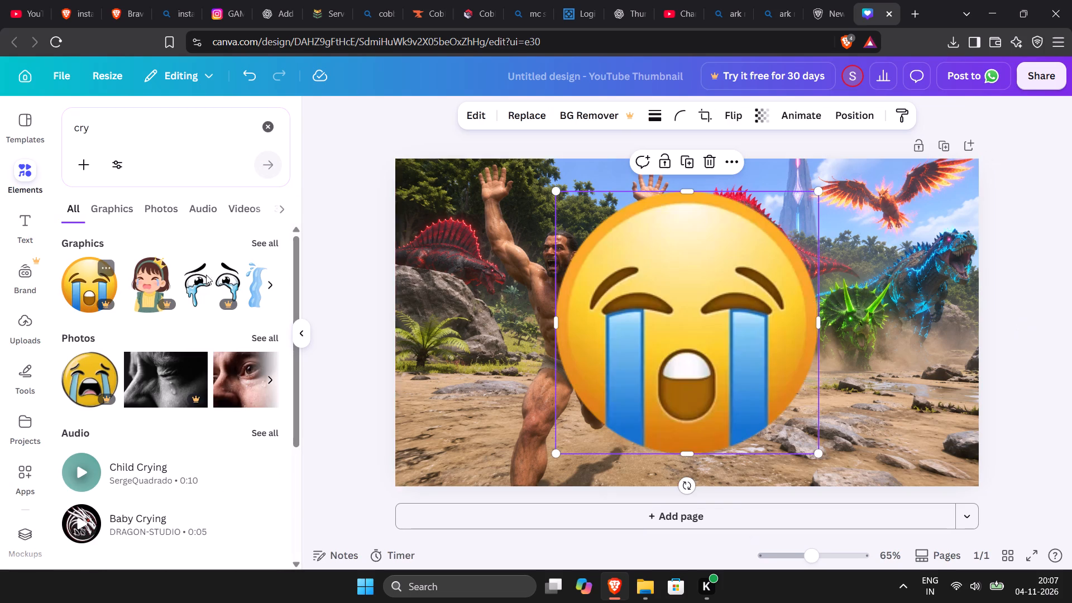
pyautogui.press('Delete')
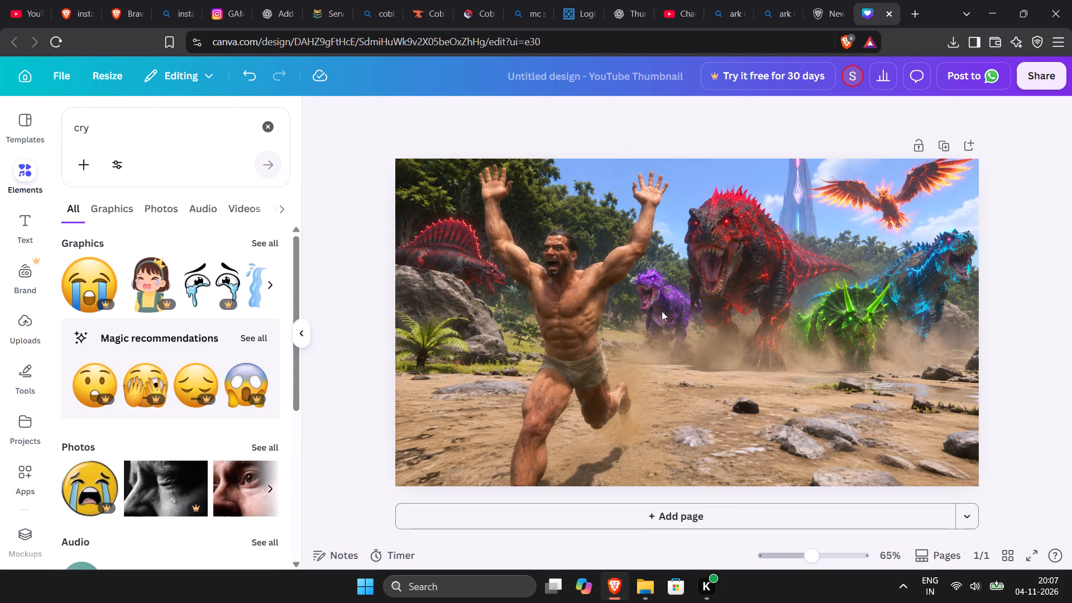
# Add a text box containing only the loudly crying emoji 😭, found by searching the emojis for "cry".
pyautogui.doubleClick(14, 200)
pyautogui.click(19, 221)
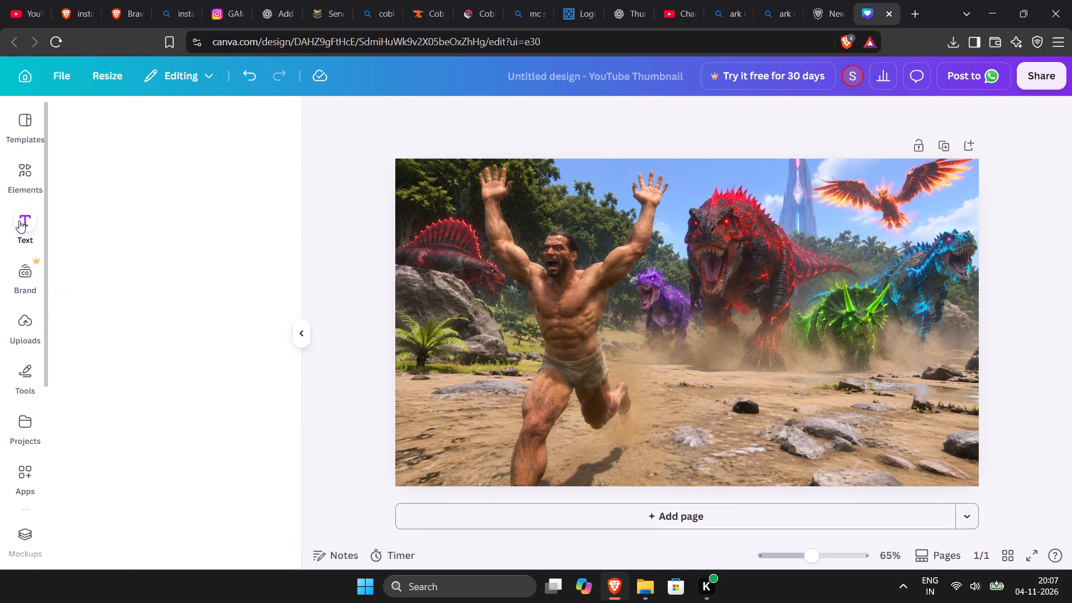
pyautogui.click(150, 168)
pyautogui.press('super+period')
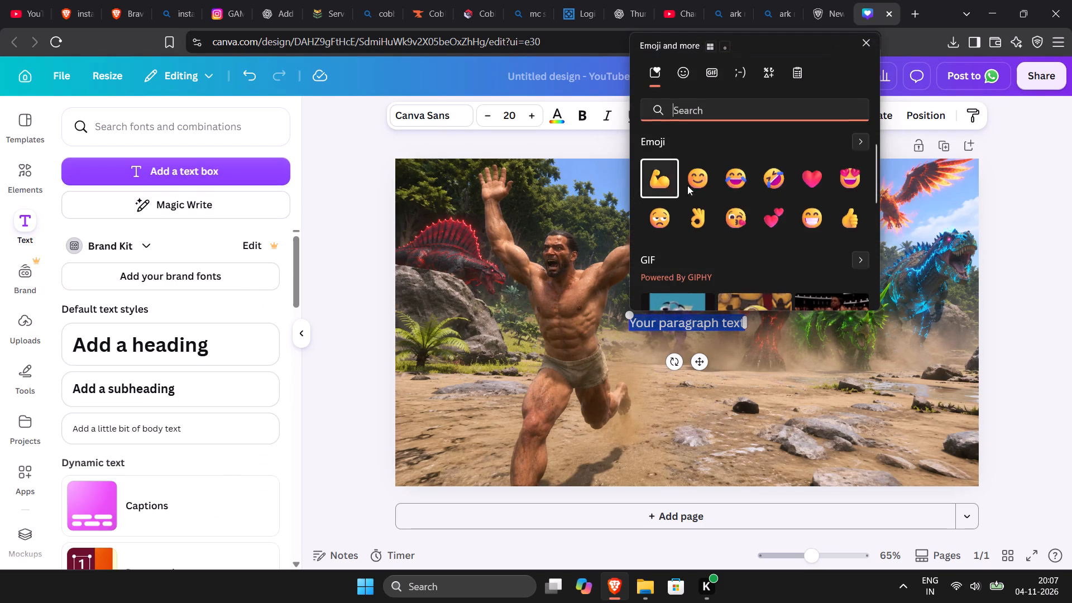
pyautogui.write('cry')
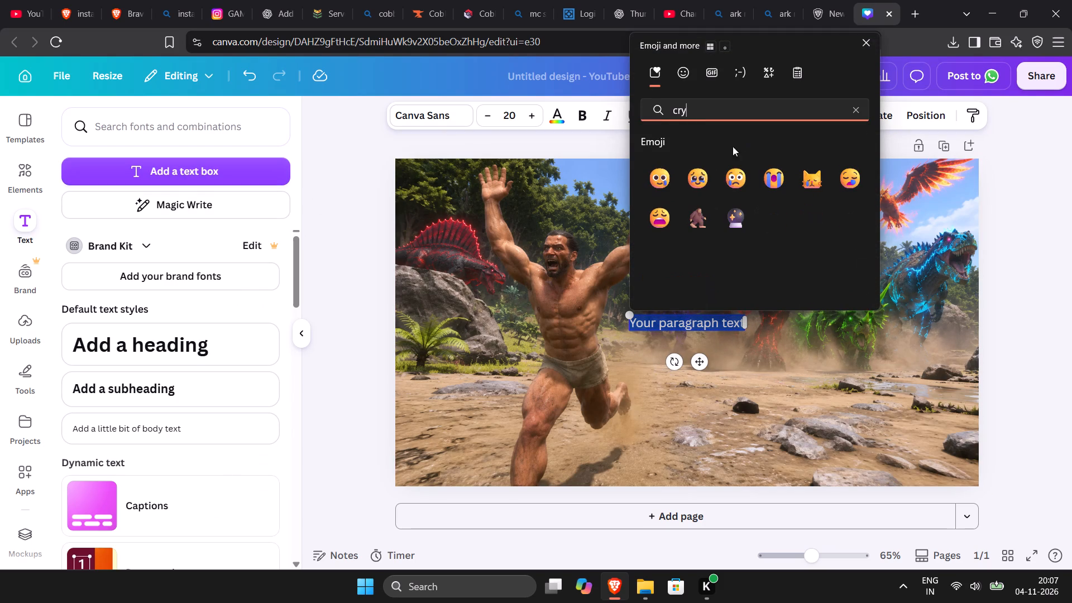
pyautogui.click(762, 171)
pyautogui.click(1029, 308)
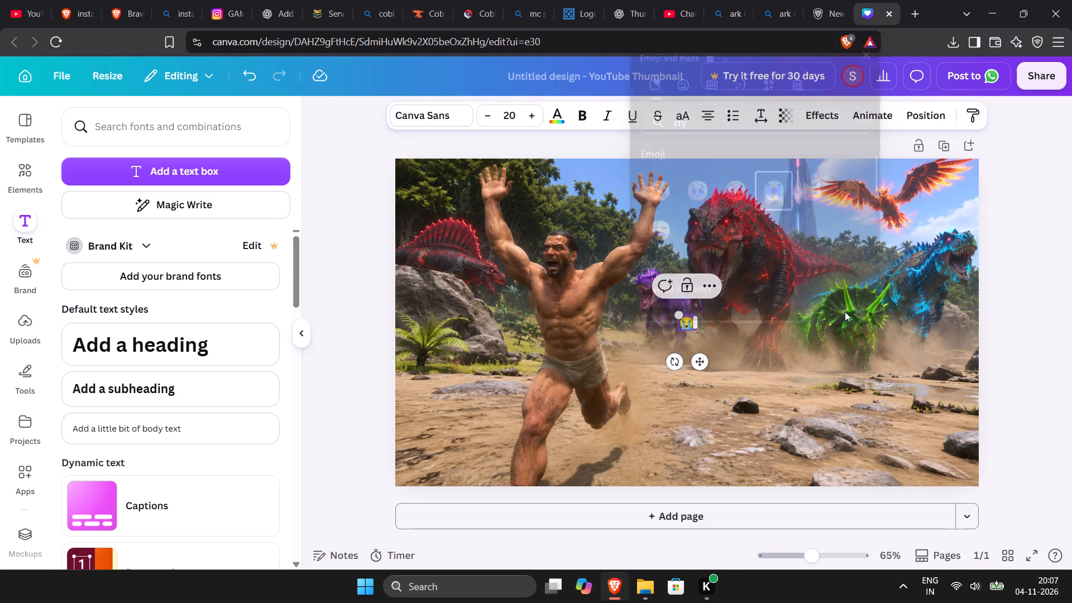
# Enlarge the crying emoji text to about size 95.9 and place it over the running man's face.
pyautogui.keyDown('ctrl'); pyautogui.scroll(3, 670, 295); pyautogui.keyUp('ctrl')
pyautogui.moveTo(674, 331); pyautogui.dragTo(530, 283)
pyautogui.moveTo(654, 303); pyautogui.dragTo(653, 303)
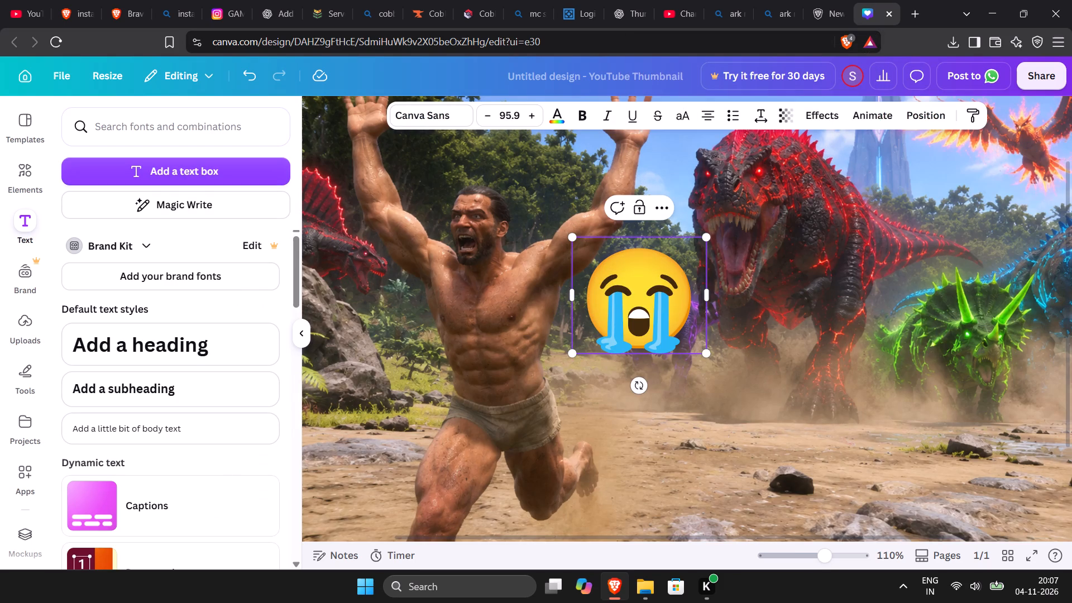
pyautogui.moveTo(653, 303); pyautogui.dragTo(463, 239)
pyautogui.click(772, 383)
pyautogui.moveTo(657, 328); pyautogui.dragTo(495, 257)
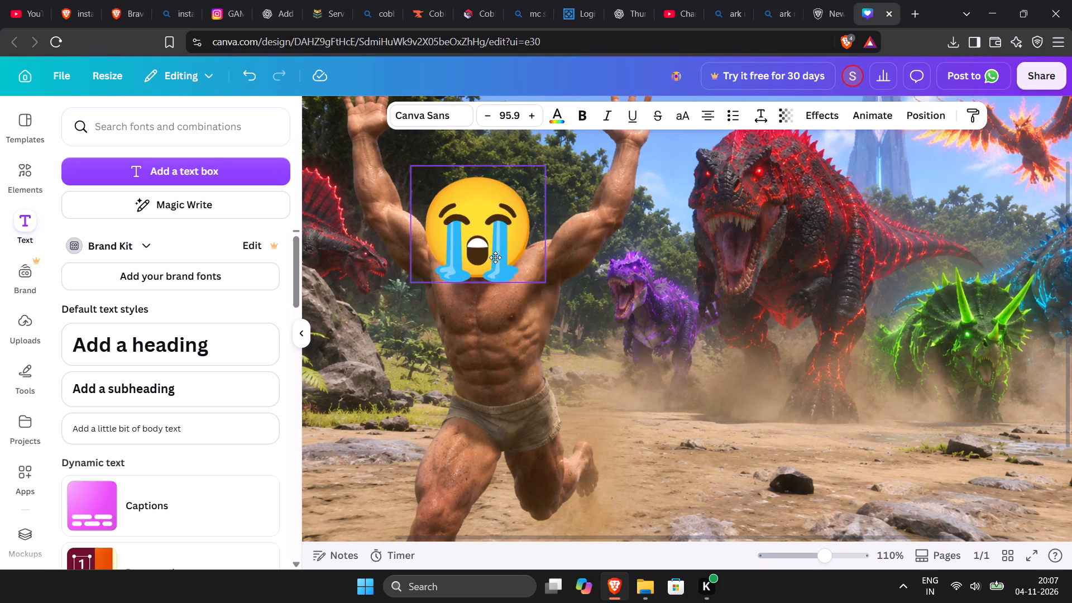
pyautogui.moveTo(495, 257); pyautogui.dragTo(497, 249)
pyautogui.keyDown('ctrl'); pyautogui.scroll(-6, 779, 380); pyautogui.keyUp('ctrl')
pyautogui.click(1028, 313)
pyautogui.keyDown('ctrl'); pyautogui.scroll(3, 581, 295); pyautogui.keyUp('ctrl')
pyautogui.click(551, 249)
# Search web images for "cry emoji" in a new browser tab.
pyautogui.click(904, 1)
pyautogui.click(912, 3)
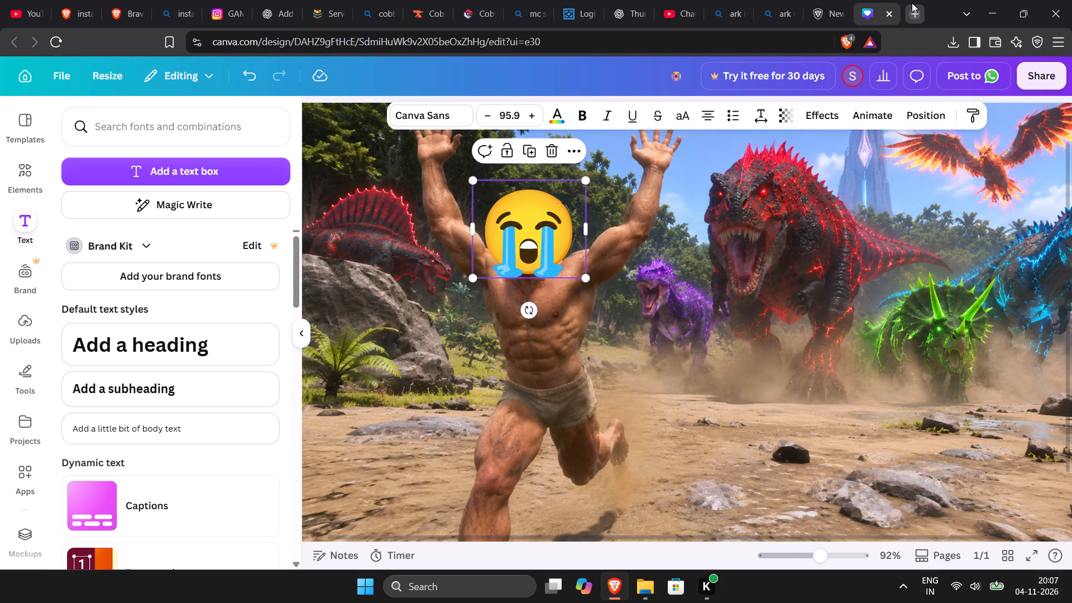
pyautogui.write('cry emoji')
pyautogui.press('space')
pyautogui.press('Return')
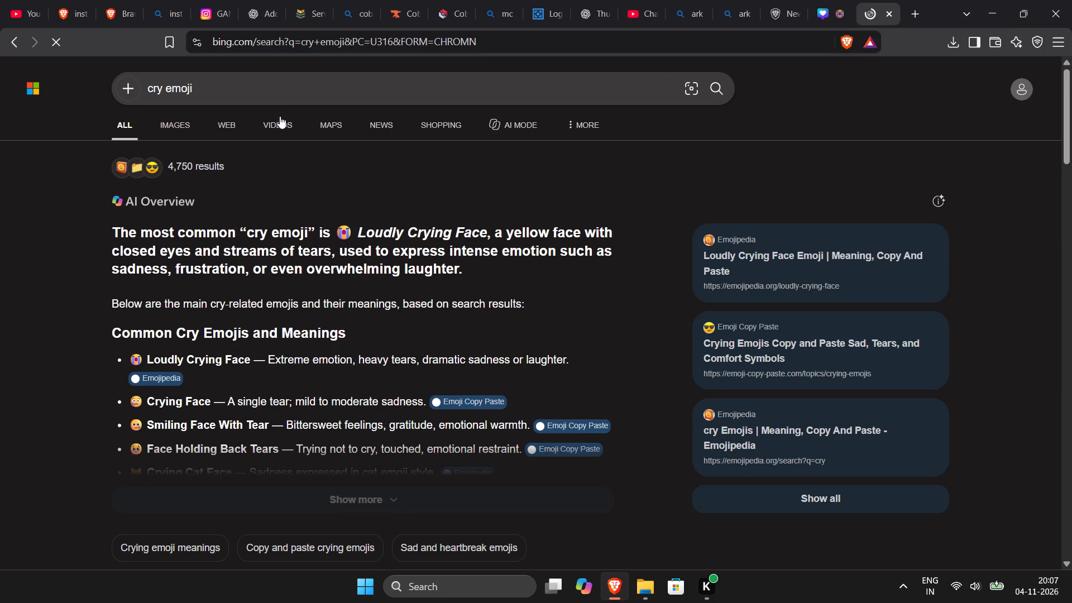
pyautogui.click(181, 126)
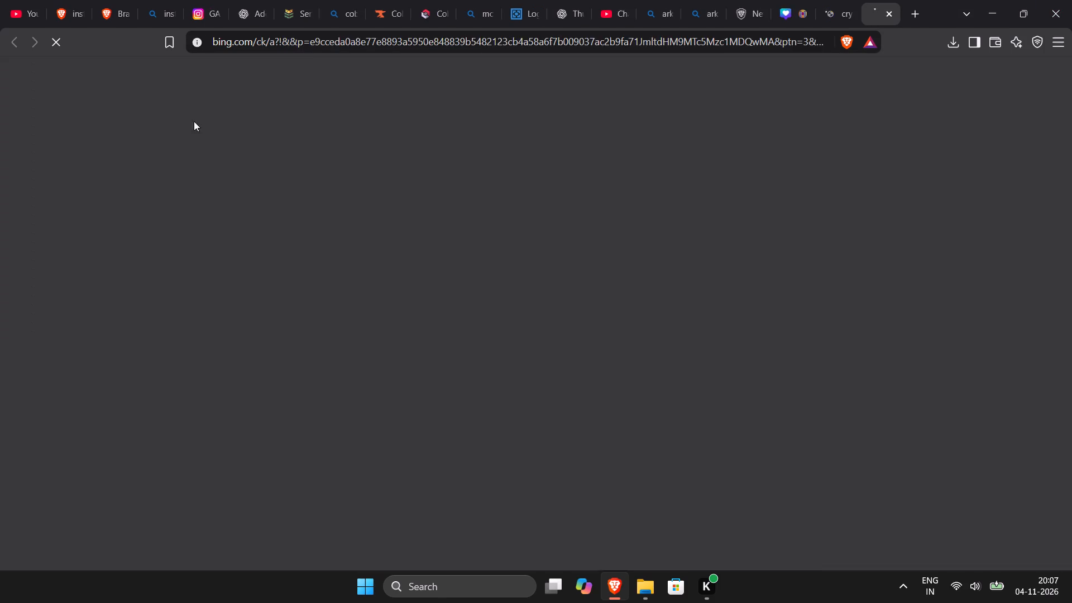
# Save the "Crying Emoji Blank Template" image with raised hands from the image results to Downloads as 7gc52d.
pyautogui.scroll(-3, 470, 226)
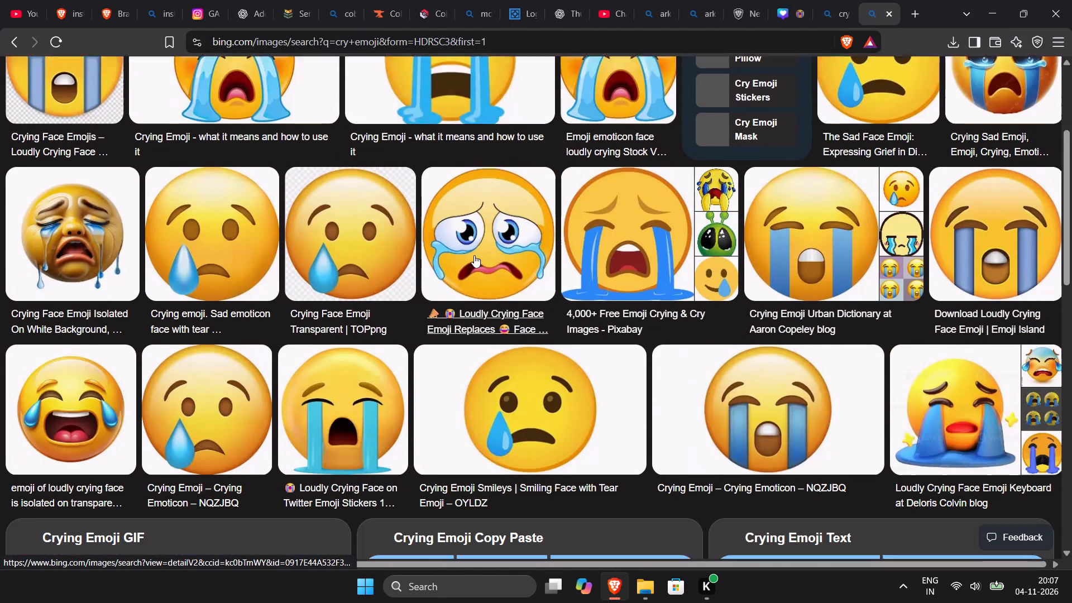
pyautogui.scroll(-5, 475, 255)
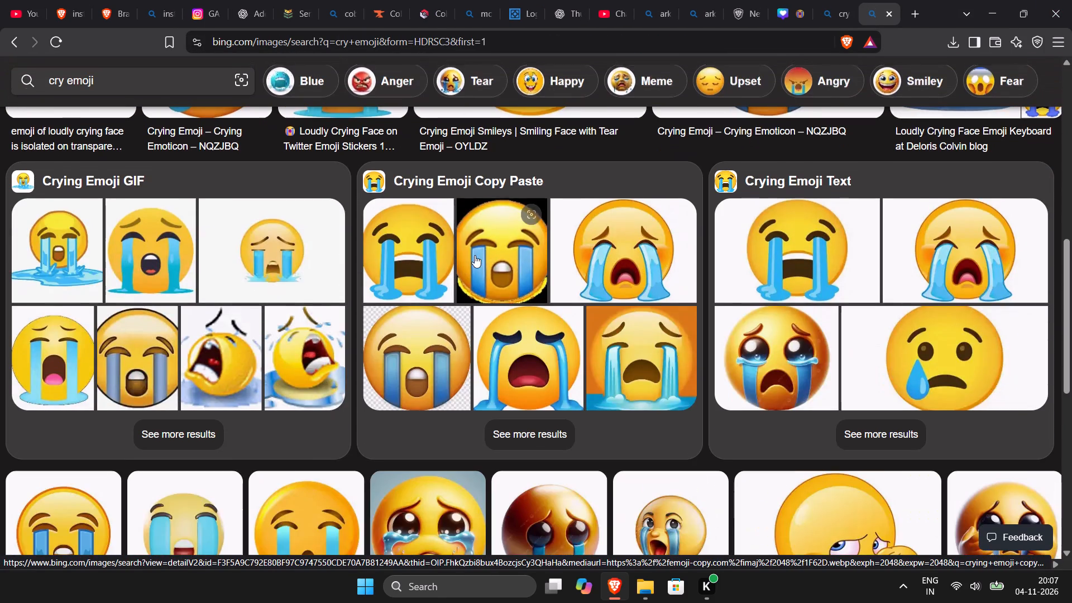
pyautogui.scroll(-9, 478, 242)
pyautogui.scroll(-5, 510, 204)
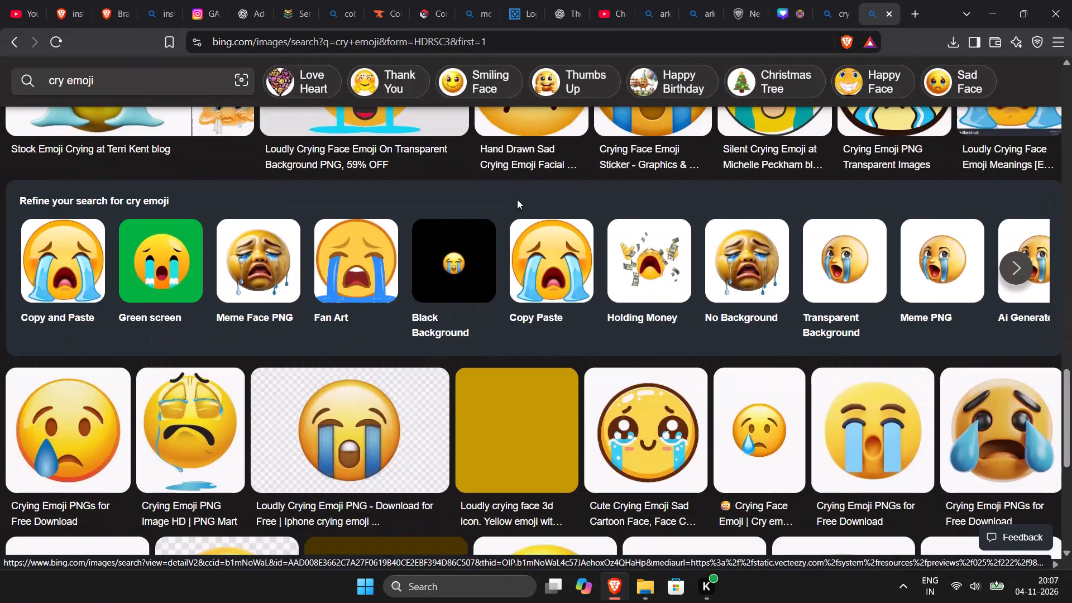
pyautogui.scroll(-5, 574, 208)
pyautogui.scroll(-6, 499, 233)
pyautogui.scroll(-5, 256, 261)
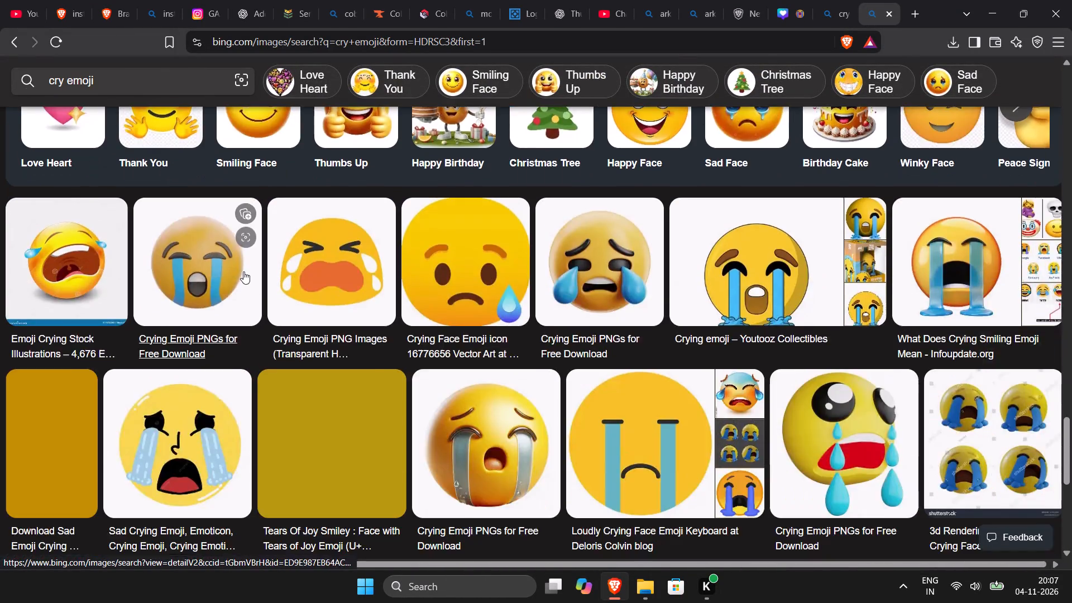
pyautogui.scroll(-7, 243, 271)
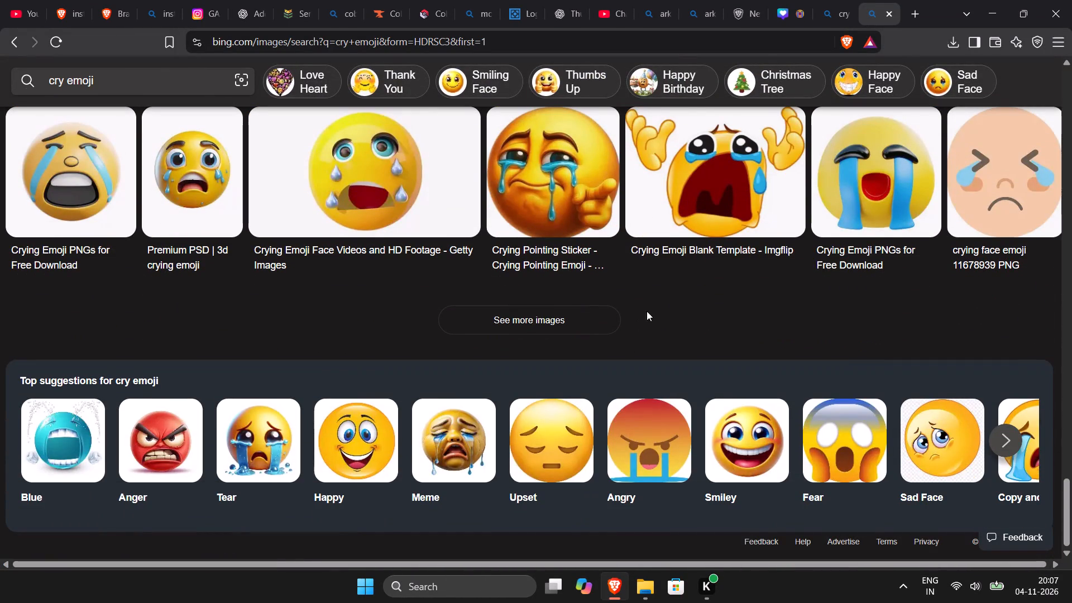
pyautogui.click(721, 179)
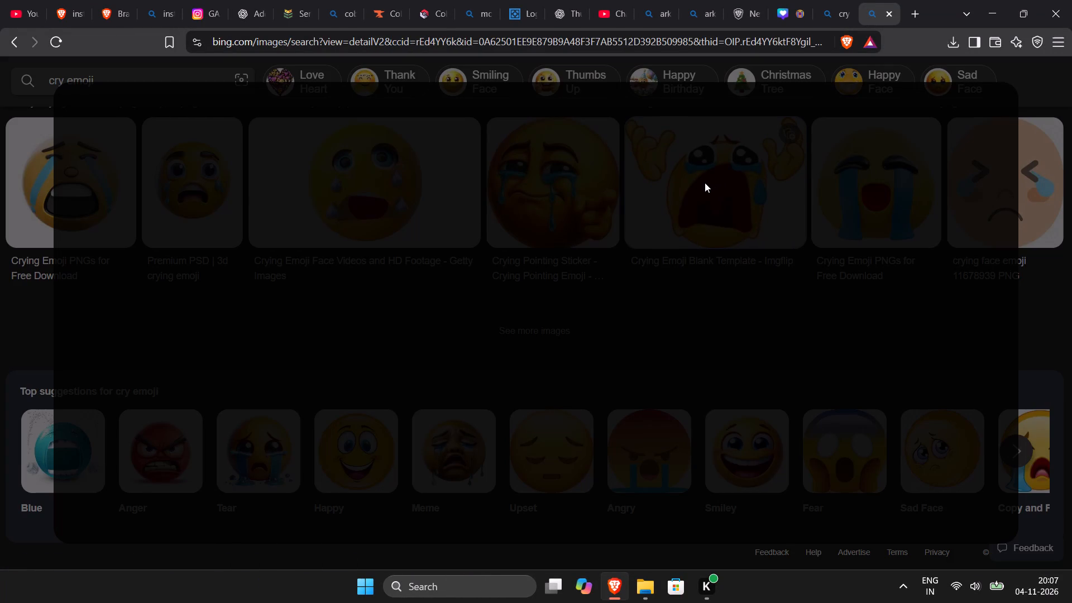
pyautogui.rightClick(365, 270)
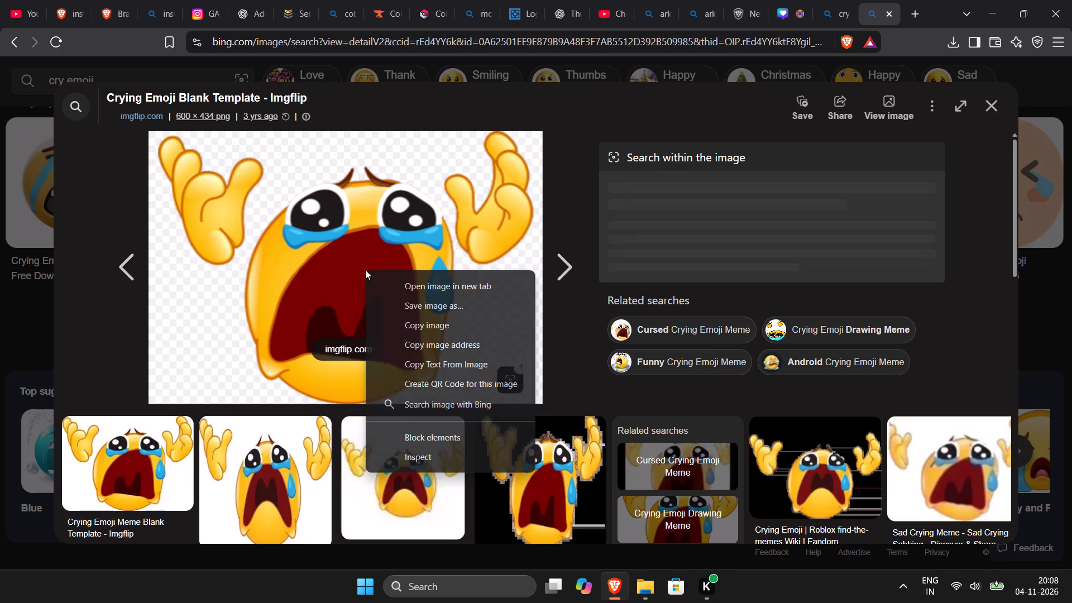
pyautogui.click(423, 298)
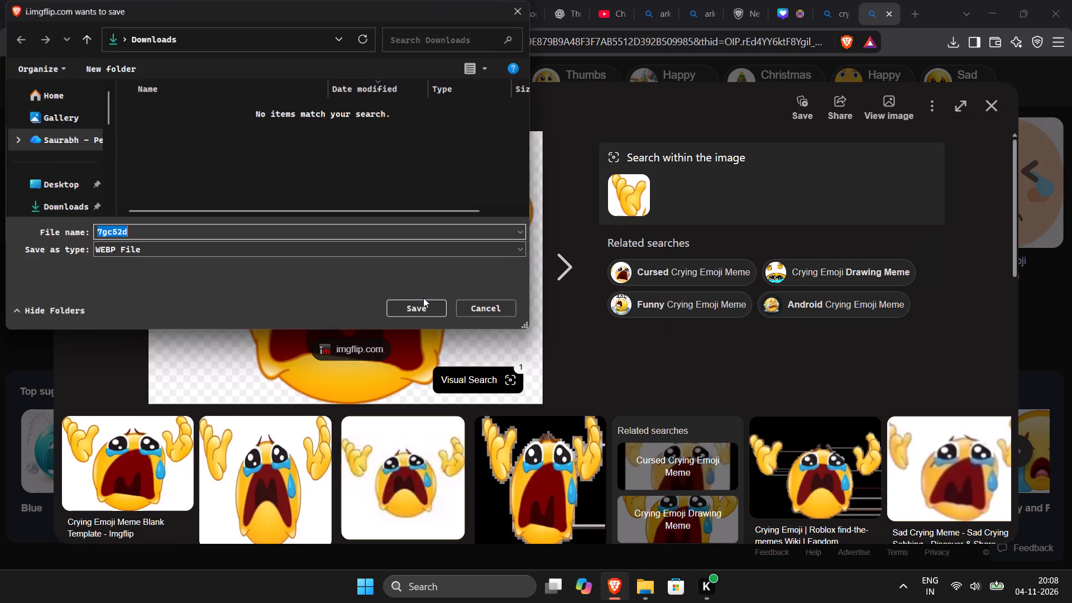
pyautogui.press('Return')
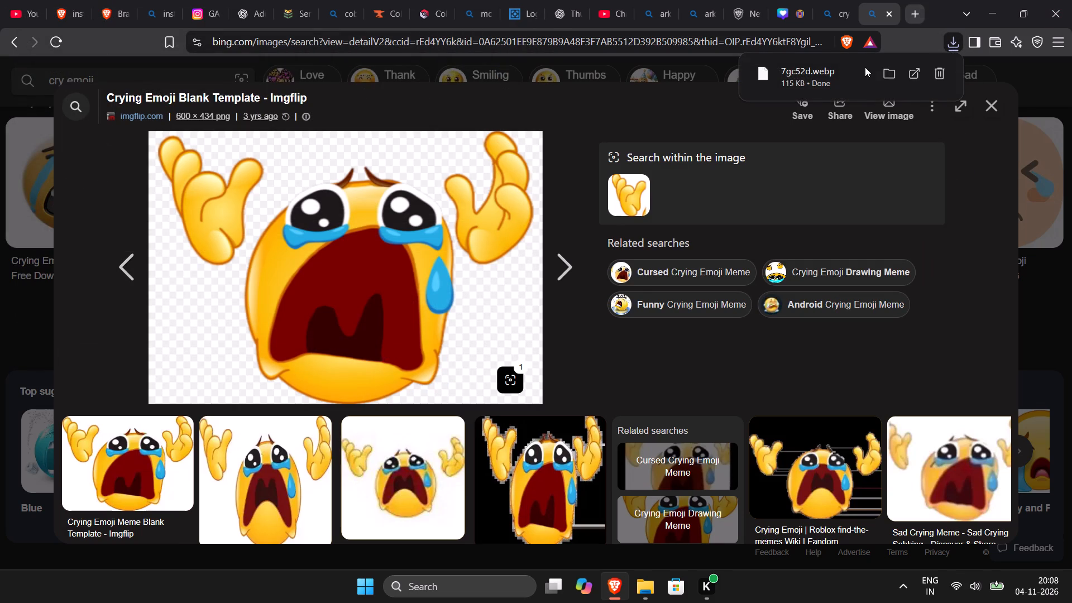
# Open the downloaded 7gc52d.webp in Microsoft Edge to view it, and close it.
pyautogui.rightClick(858, 69)
pyautogui.click(902, 85)
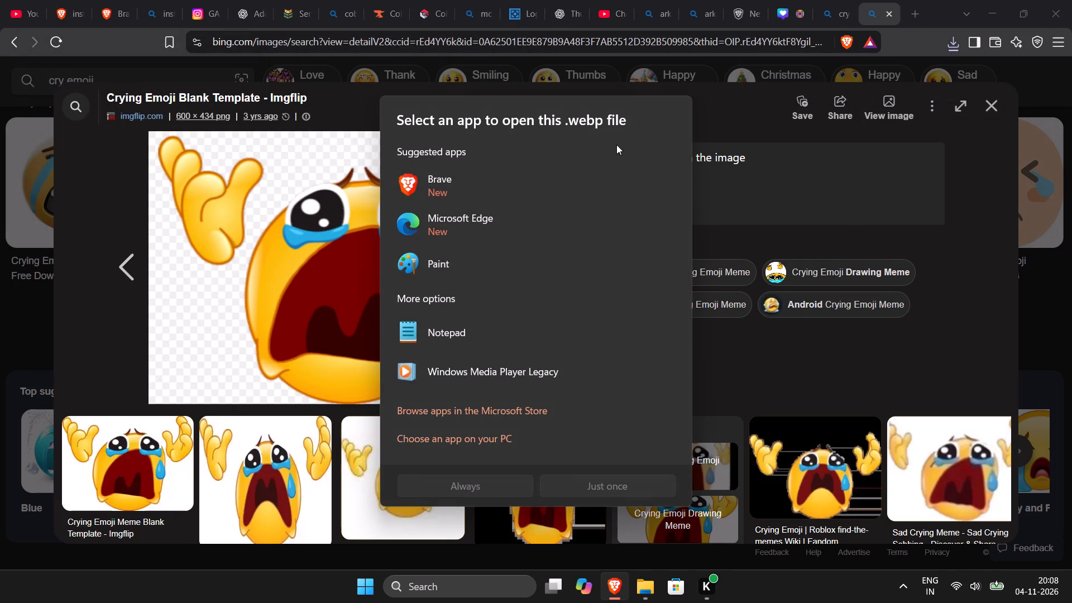
pyautogui.doubleClick(494, 236)
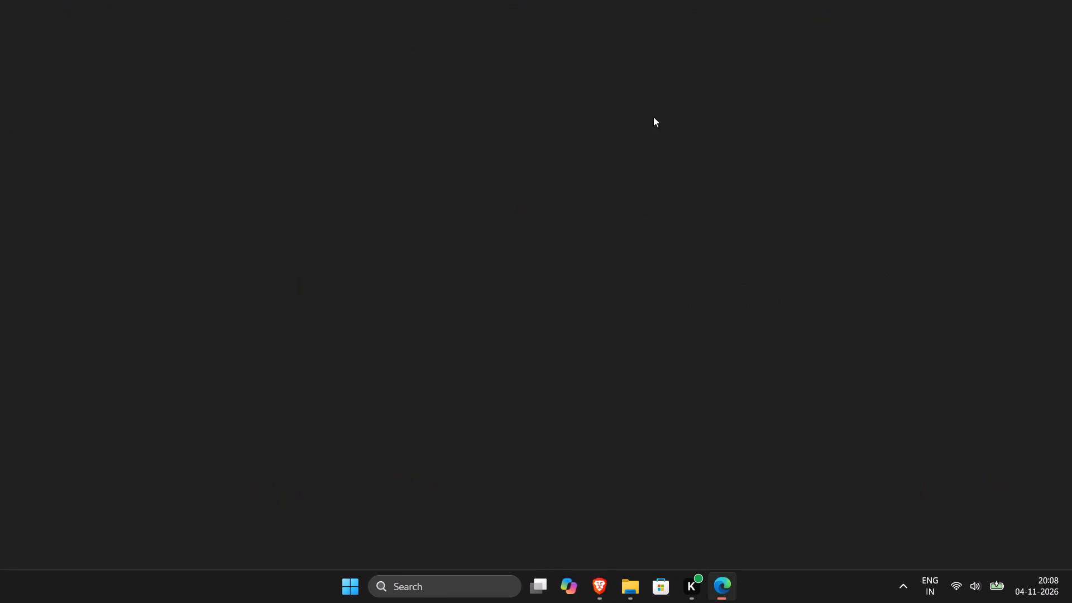
pyautogui.click(1071, 0)
# Find a background remover through a web search, open remove.bg and upload the downloaded 7gc52d.webp to it.
pyautogui.click(916, 14)
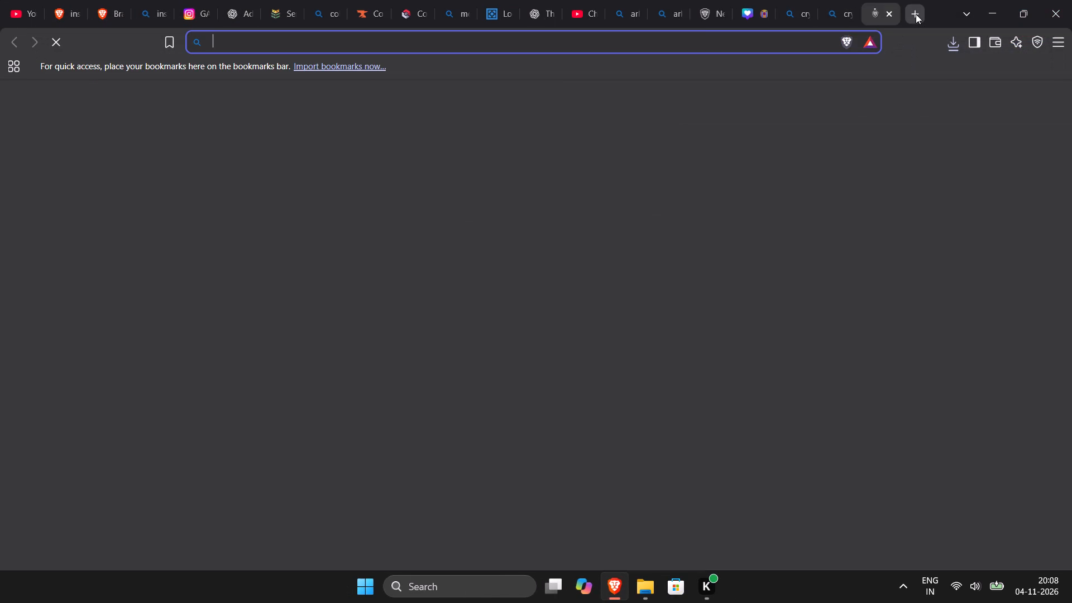
pyautogui.write('png')
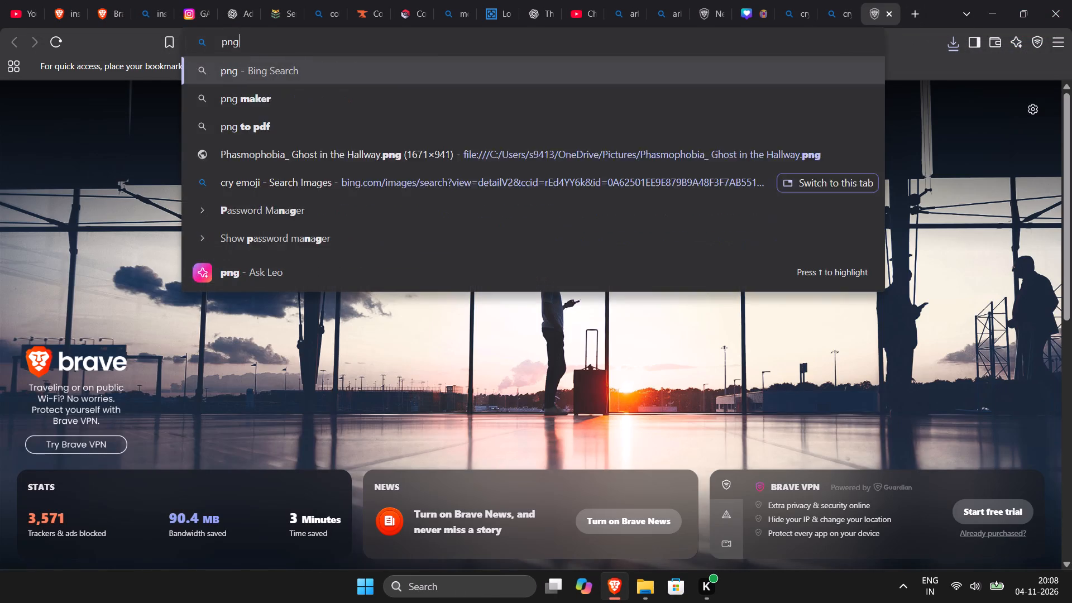
pyautogui.hotkey('ctrl', 'a')
pyautogui.press('BackSpace')
pyautogui.write('bg rmeover')
pyautogui.press('Return')
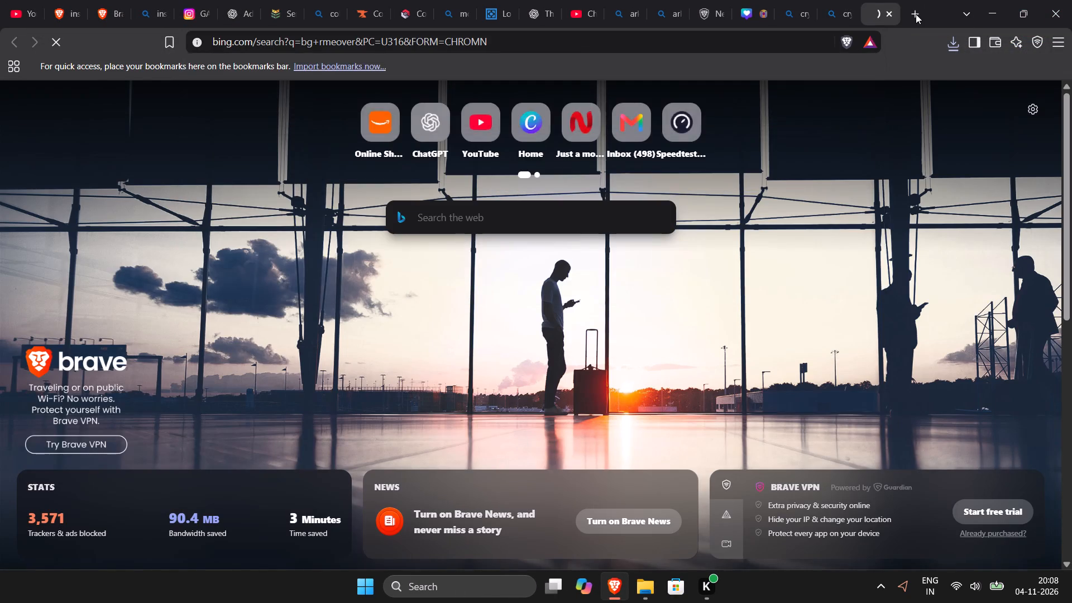
pyautogui.click(197, 264)
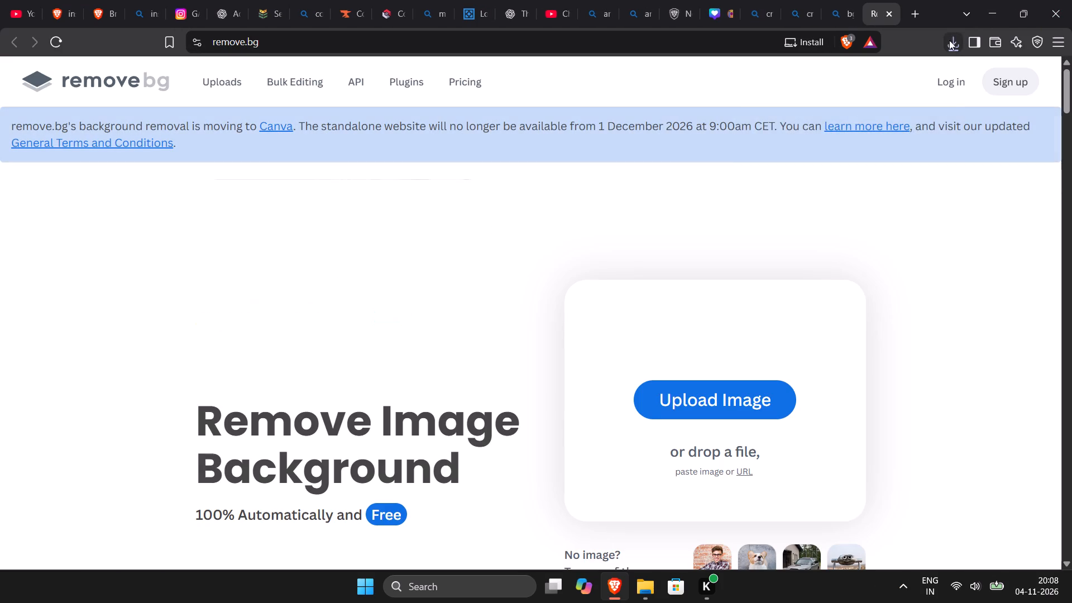
pyautogui.click(949, 40)
pyautogui.moveTo(860, 96); pyautogui.dragTo(749, 316)
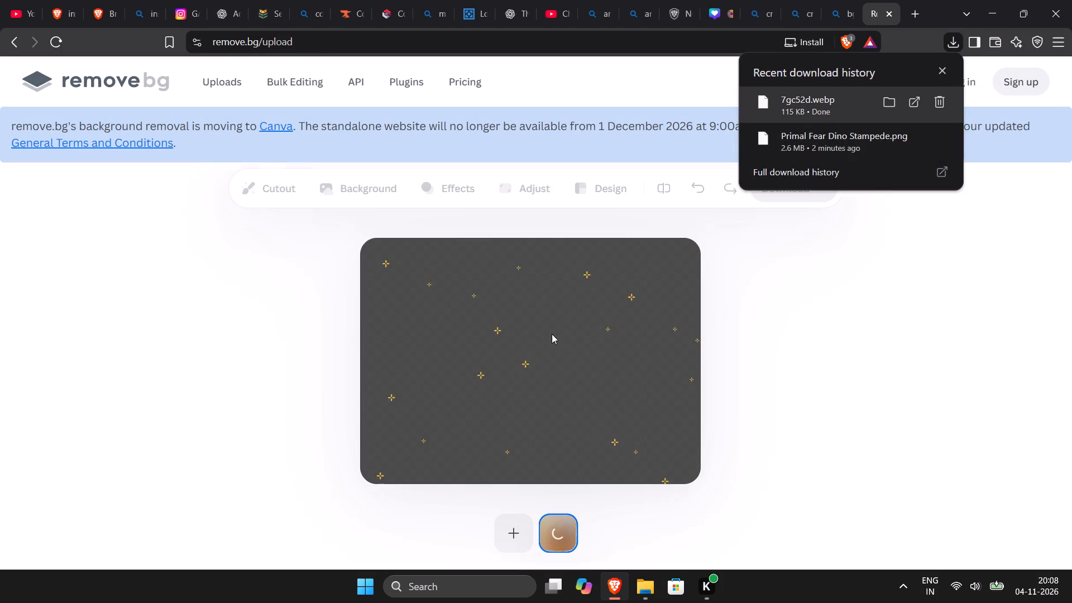
pyautogui.click(882, 387)
# Search the web for "blur to clear image" in a new tab and open Picsart's Unblur Image page.
pyautogui.click(914, 1)
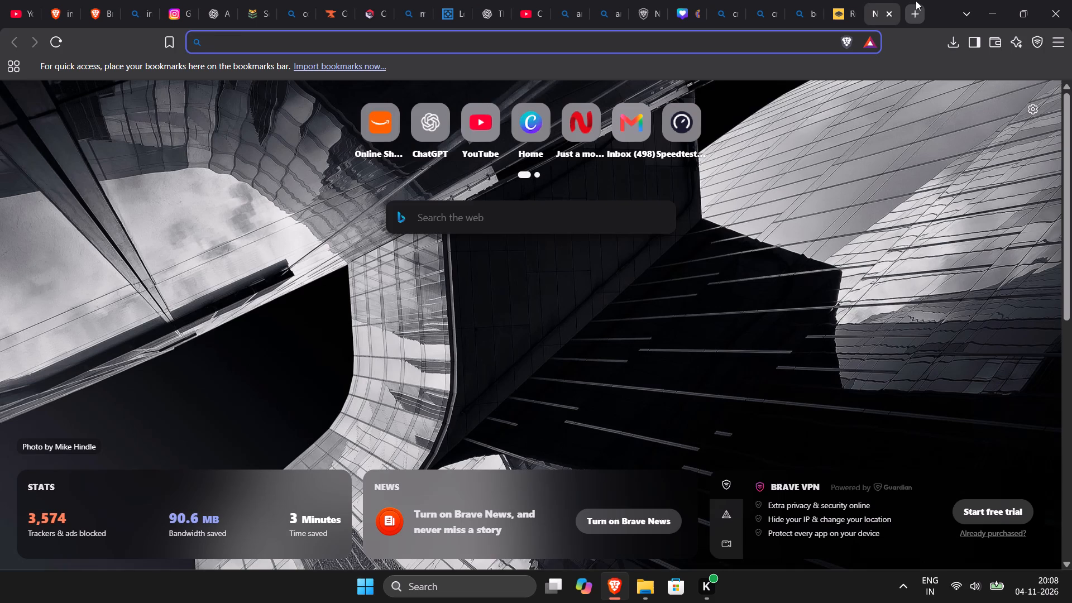
pyautogui.write('blur to clear image')
pyautogui.press('Return')
pyautogui.click(147, 232)
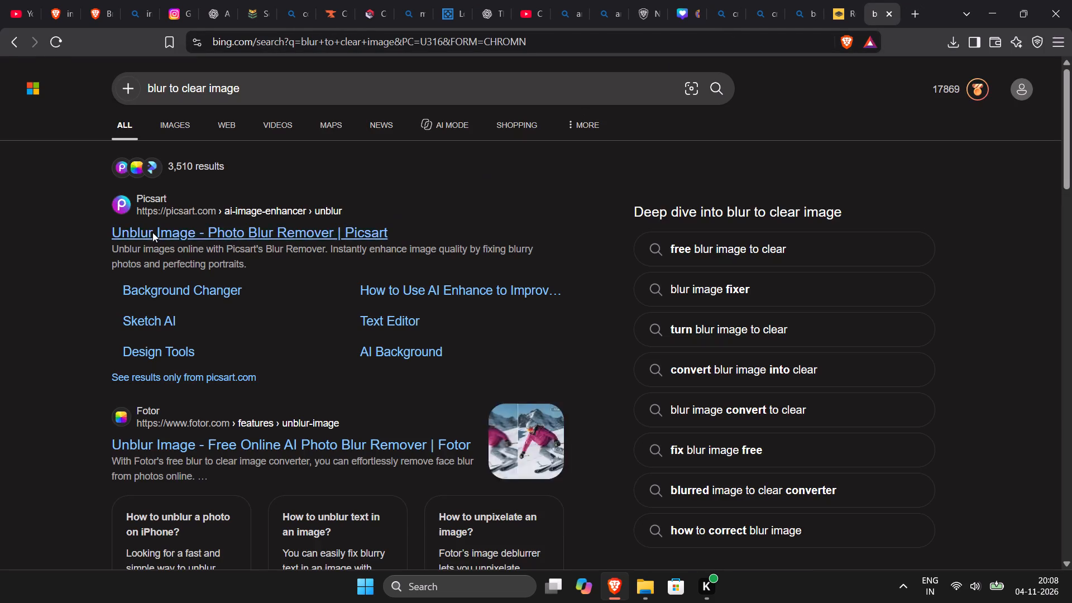
# Download the free 587 x 425 preview of the emoji cutout from remove.bg to Downloads as 7gc52d-removebg-preview.
pyautogui.click(834, 0)
pyautogui.click(814, 0)
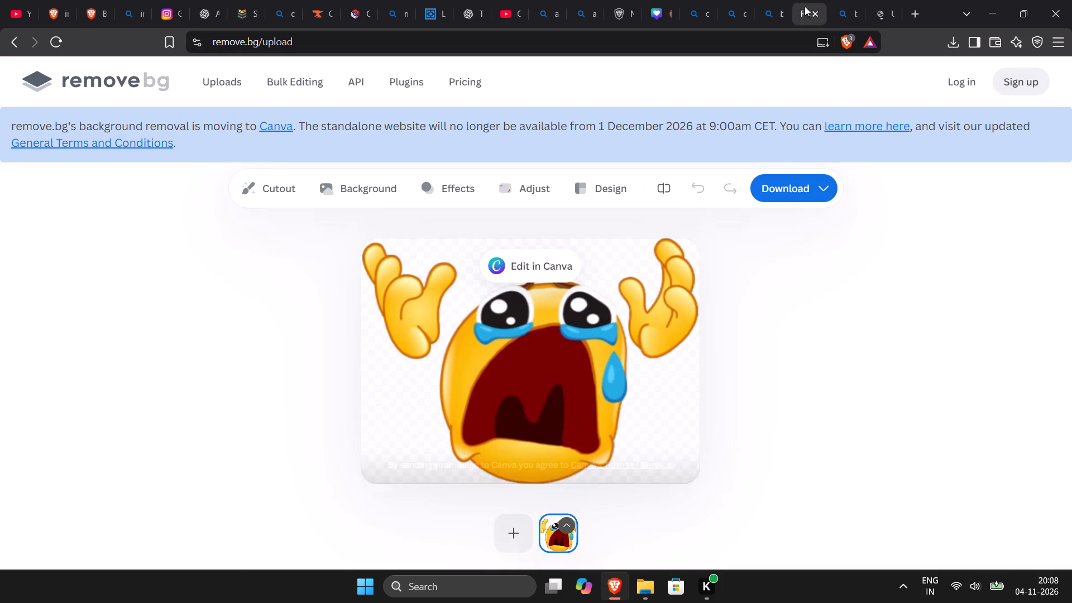
pyautogui.scroll(-2, 745, 323)
pyautogui.click(798, 181)
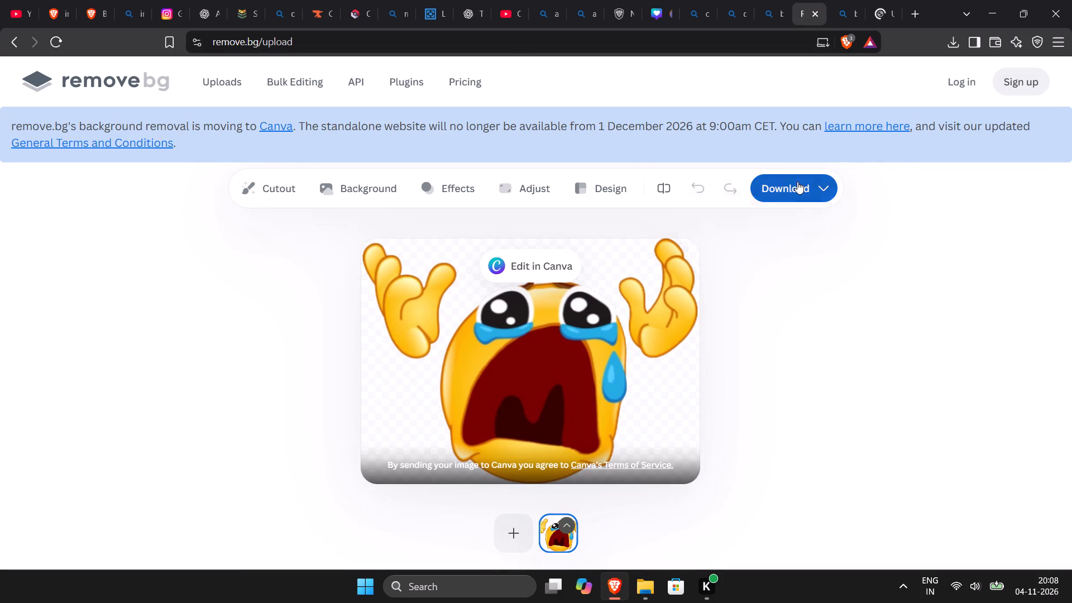
pyautogui.click(791, 223)
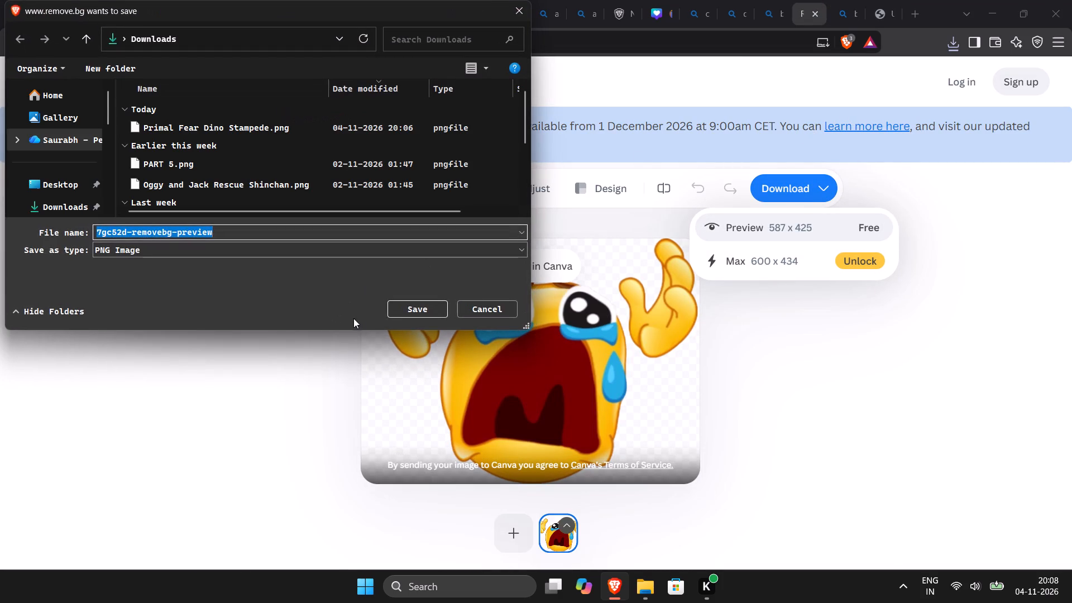
pyautogui.click(401, 308)
# Upload the downloaded 7gc52d-removebg-preview image to Picsart's unblur tool.
pyautogui.click(884, 0)
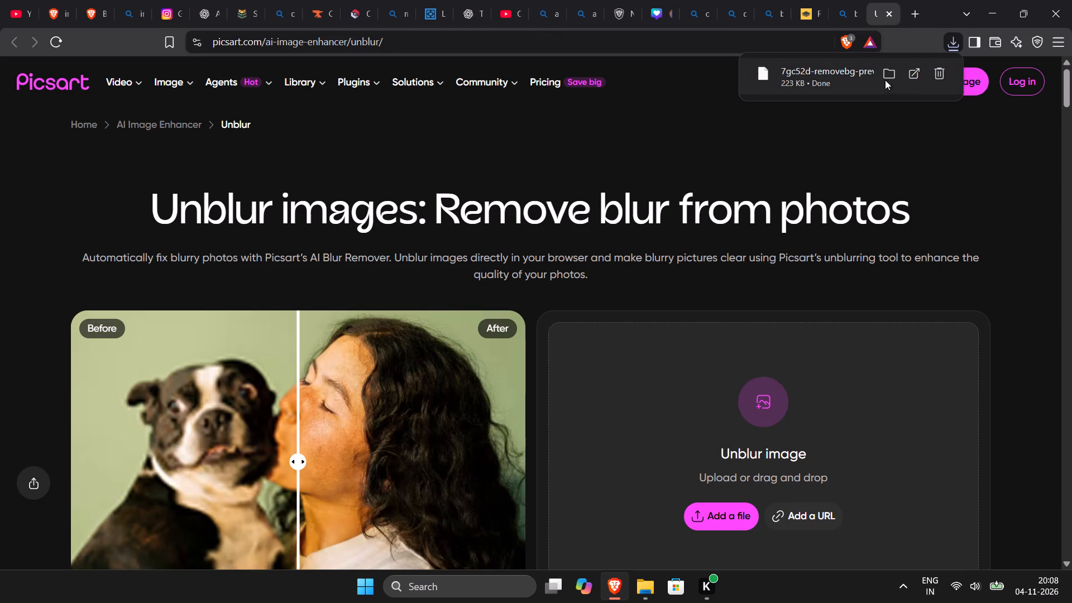
pyautogui.moveTo(878, 80); pyautogui.dragTo(737, 545)
pyautogui.moveTo(848, 79); pyautogui.dragTo(744, 421)
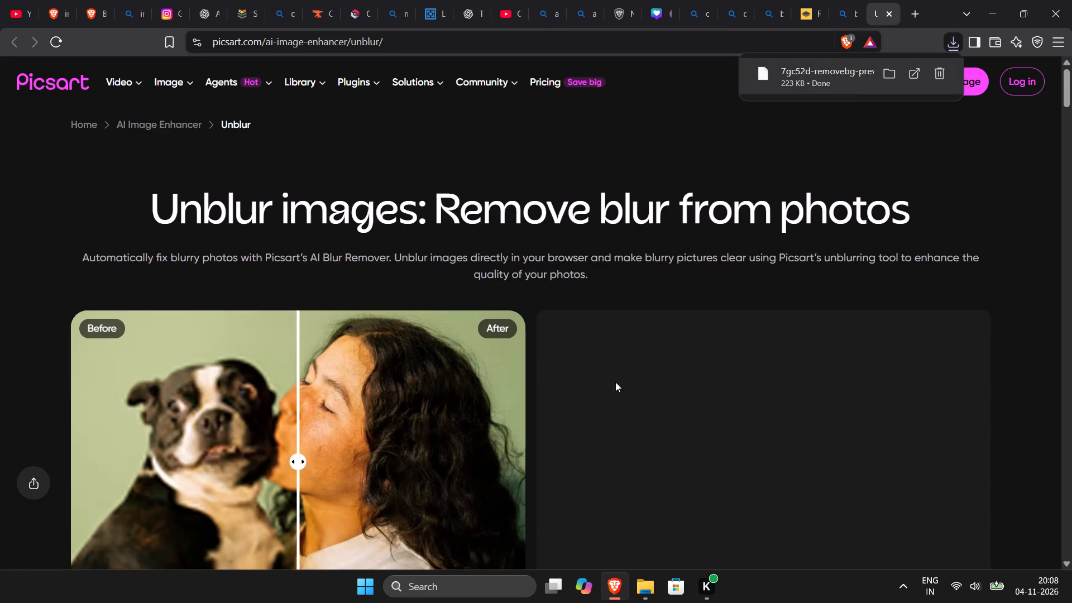
pyautogui.scroll(-3, 501, 356)
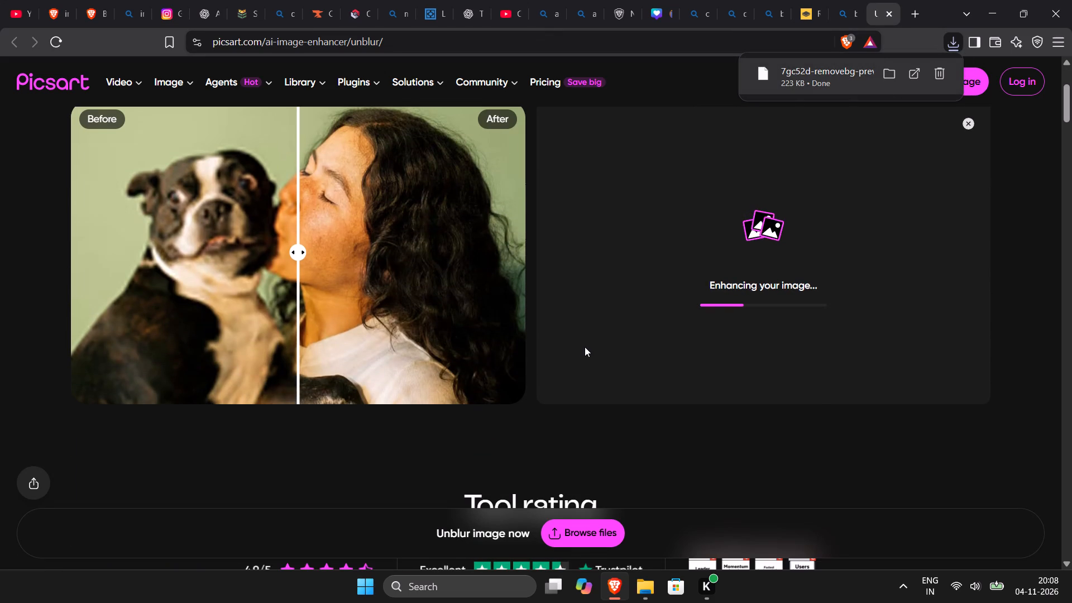
# Complete Picsart's security check by selecting the images with cars and verifying.
pyautogui.click(678, 265)
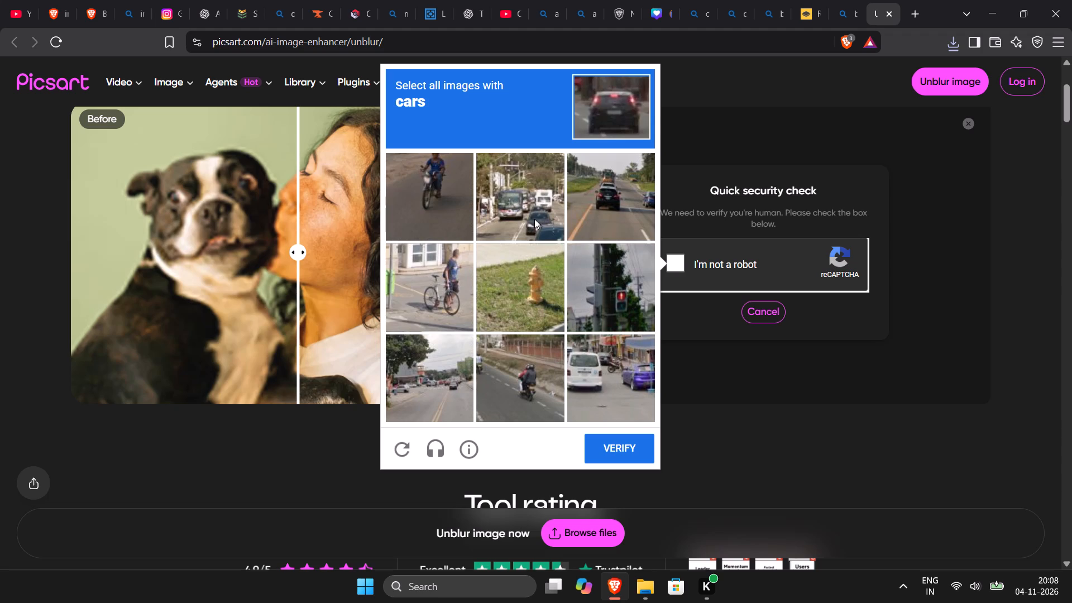
pyautogui.click(534, 212)
pyautogui.click(612, 380)
pyautogui.click(611, 199)
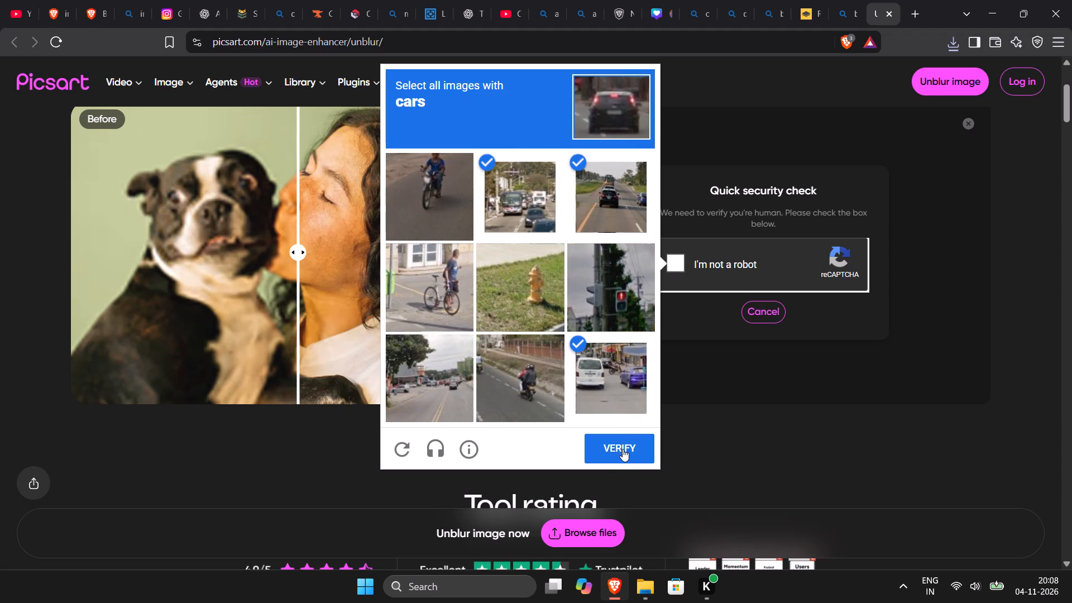
pyautogui.click(410, 391)
pyautogui.click(597, 447)
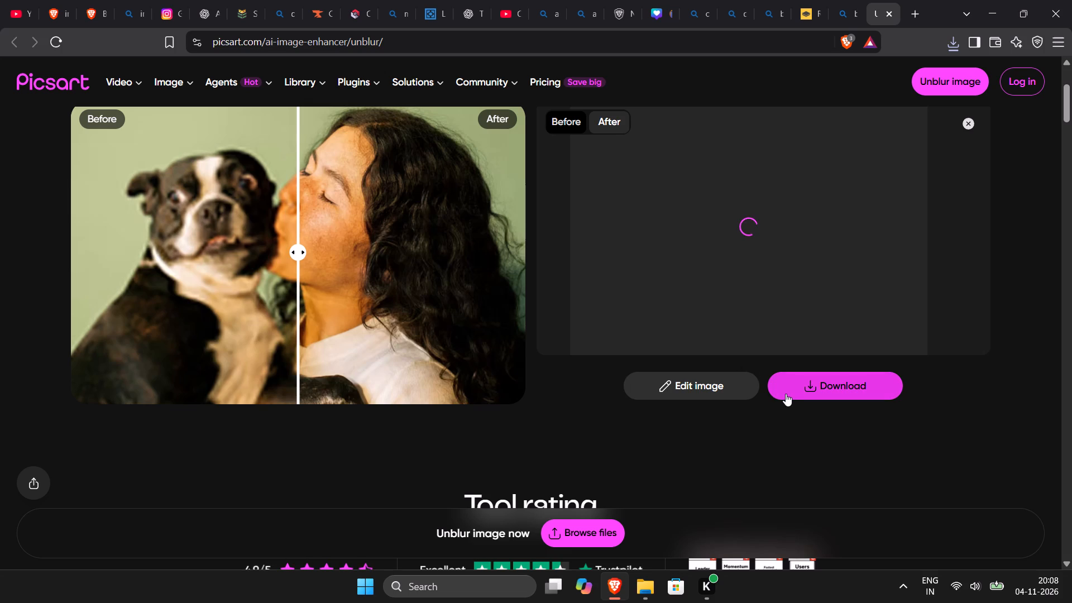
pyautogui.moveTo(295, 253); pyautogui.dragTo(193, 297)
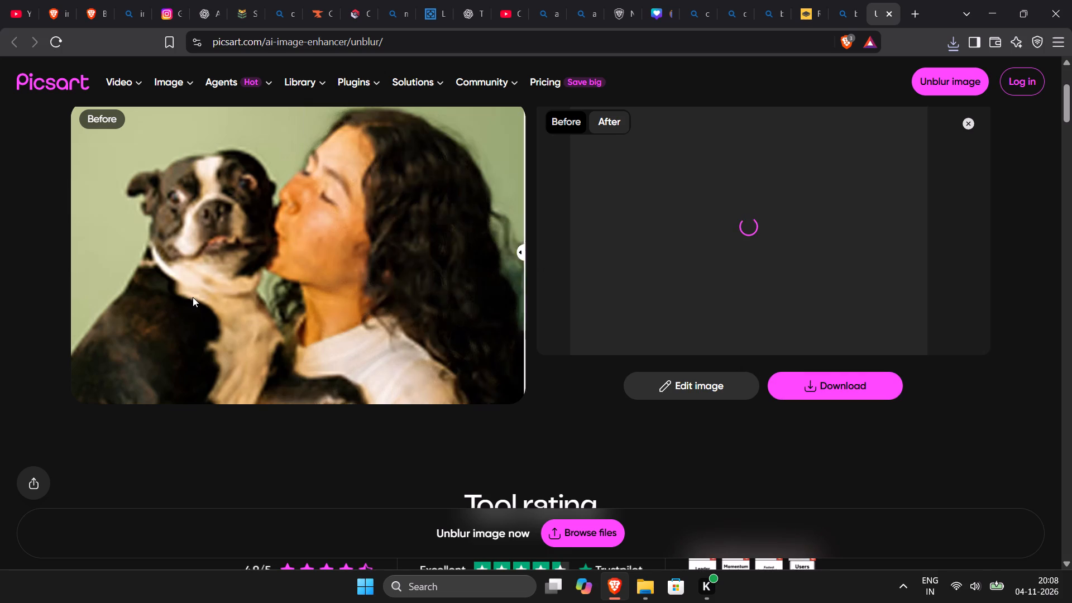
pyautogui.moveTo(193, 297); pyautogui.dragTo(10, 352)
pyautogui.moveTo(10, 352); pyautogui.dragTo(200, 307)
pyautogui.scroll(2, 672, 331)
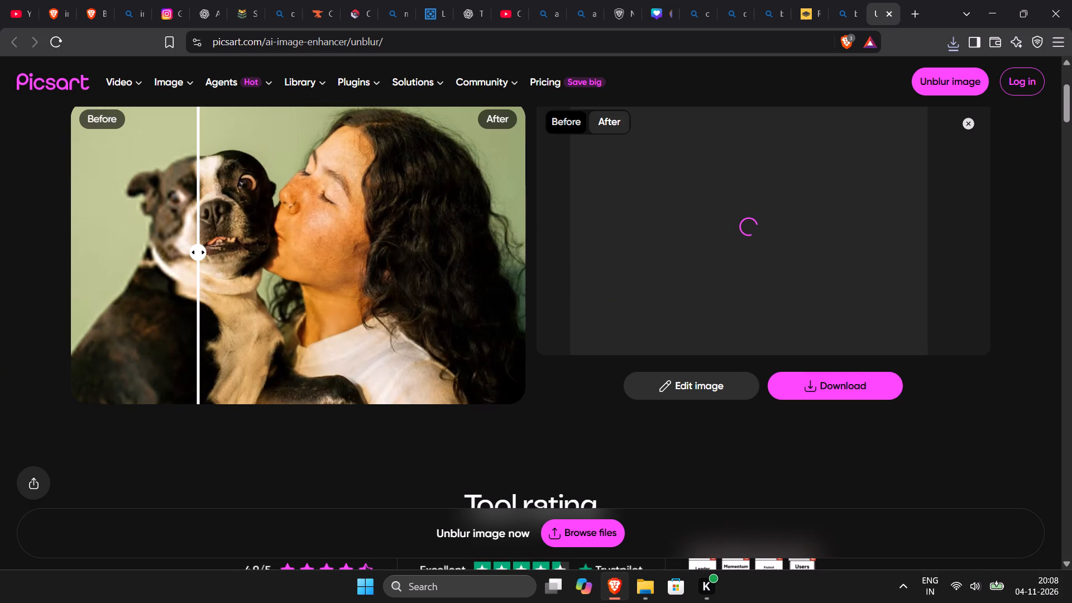
# Download the free low-res 1174 x 850 px enhanced emoji to Downloads as 7gc52d-removebg-preview-Picsart-AiImageEnhancer.
pyautogui.click(849, 385)
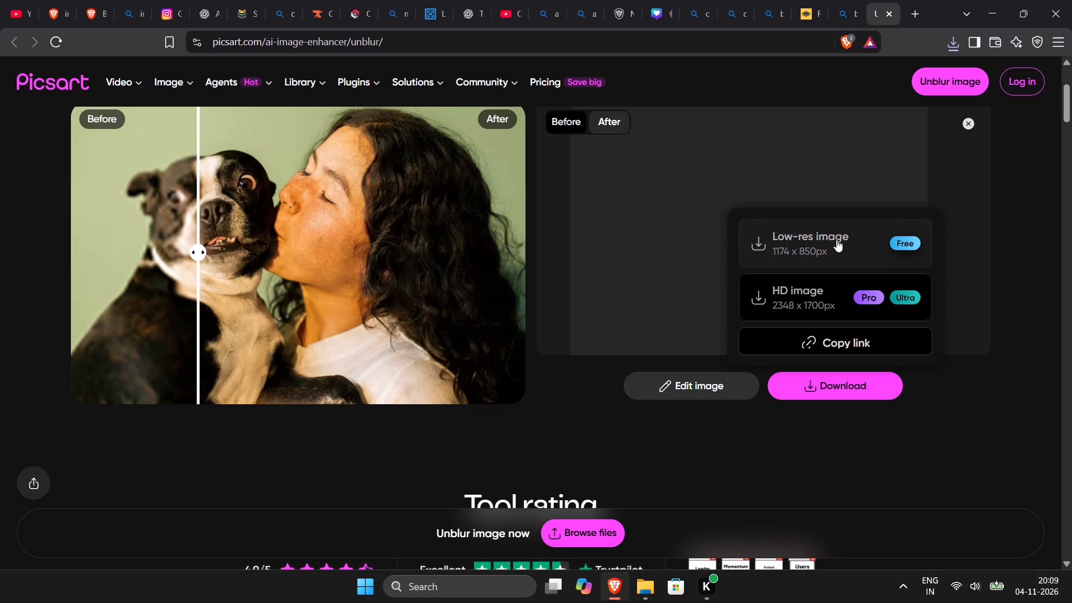
pyautogui.click(836, 240)
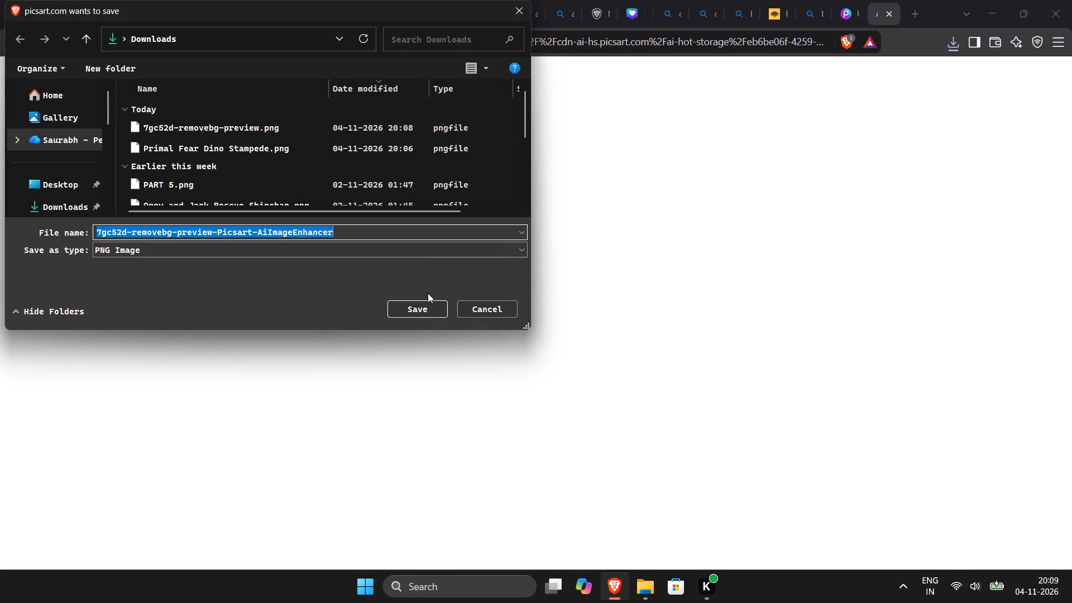
pyautogui.click(424, 310)
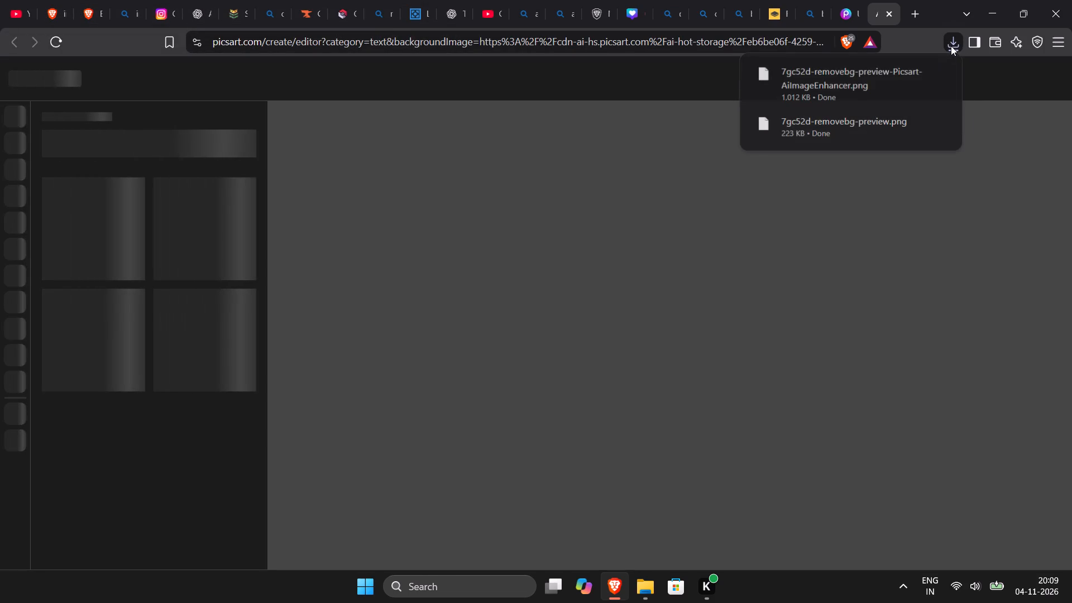
# Place the downloaded Picsart-enhanced emoji image into the Canva thumbnail design and scale it down near the running man.
pyautogui.moveTo(821, 89); pyautogui.dragTo(564, 0)
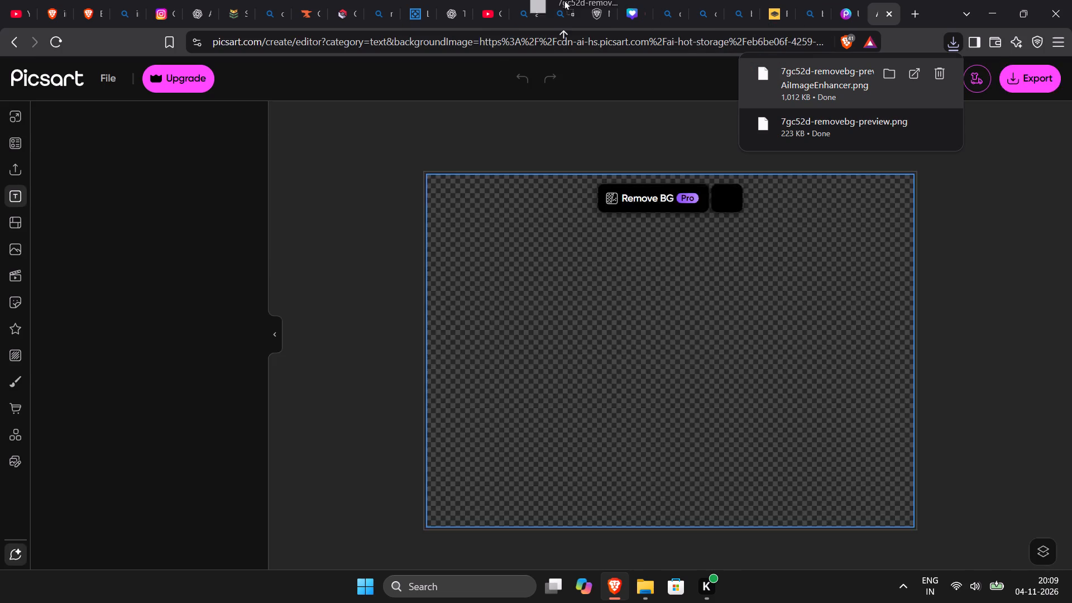
pyautogui.moveTo(564, 0); pyautogui.dragTo(674, 292)
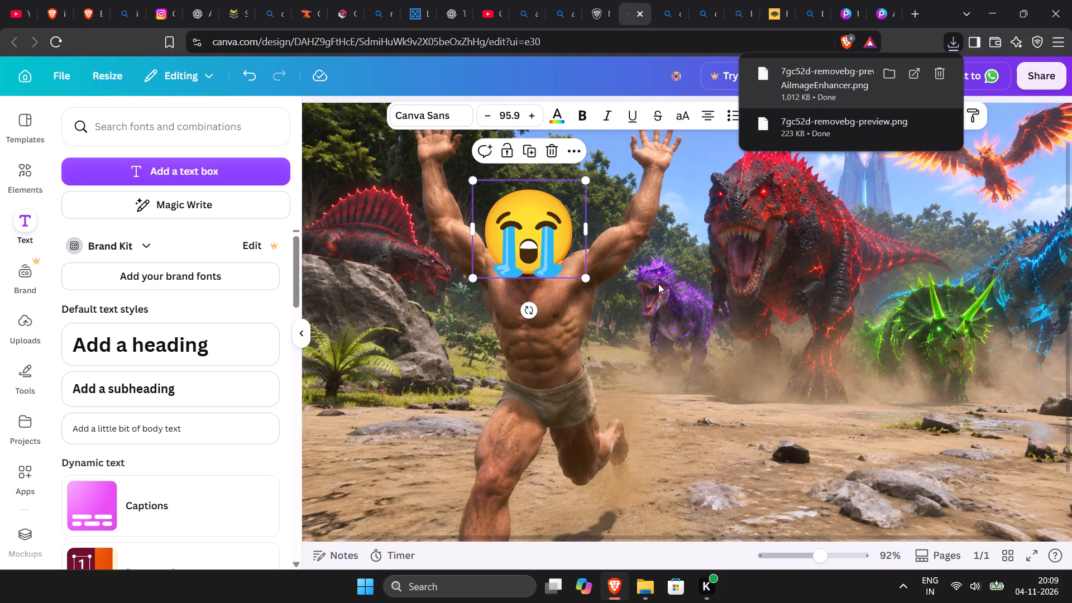
pyautogui.moveTo(907, 479); pyautogui.dragTo(725, 343)
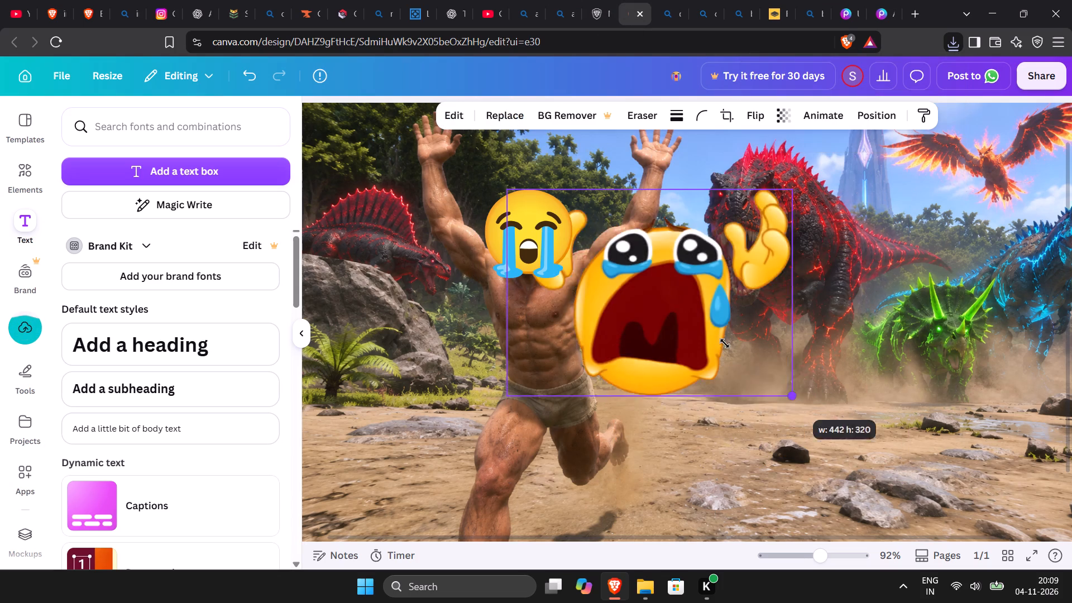
pyautogui.moveTo(725, 343); pyautogui.dragTo(721, 340)
pyautogui.moveTo(665, 300); pyautogui.dragTo(691, 299)
# Delete the old loudly crying emoji text element covering the man's face.
pyautogui.click(504, 260)
pyautogui.press('Delete')
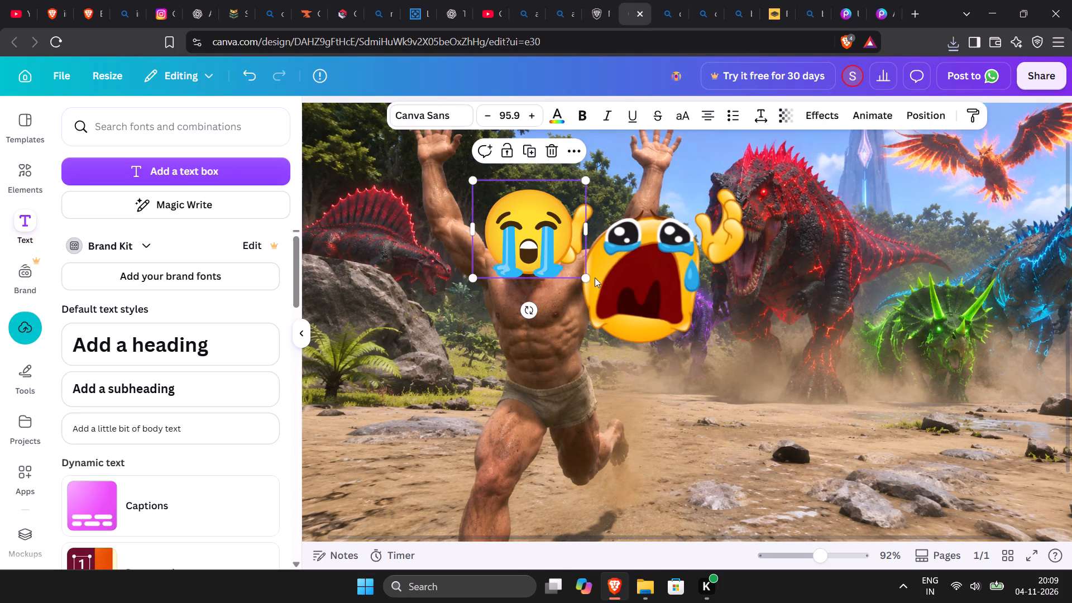
# Shrink the enhanced emoji further and move it close to the running man's head.
pyautogui.moveTo(681, 316); pyautogui.dragTo(582, 283)
pyautogui.moveTo(648, 310); pyautogui.dragTo(534, 246)
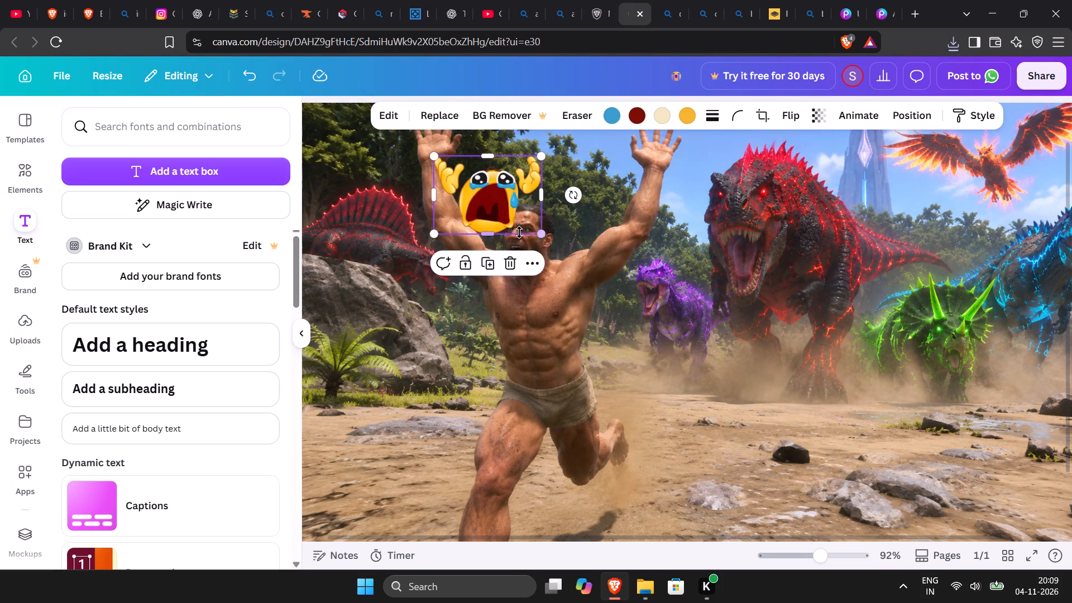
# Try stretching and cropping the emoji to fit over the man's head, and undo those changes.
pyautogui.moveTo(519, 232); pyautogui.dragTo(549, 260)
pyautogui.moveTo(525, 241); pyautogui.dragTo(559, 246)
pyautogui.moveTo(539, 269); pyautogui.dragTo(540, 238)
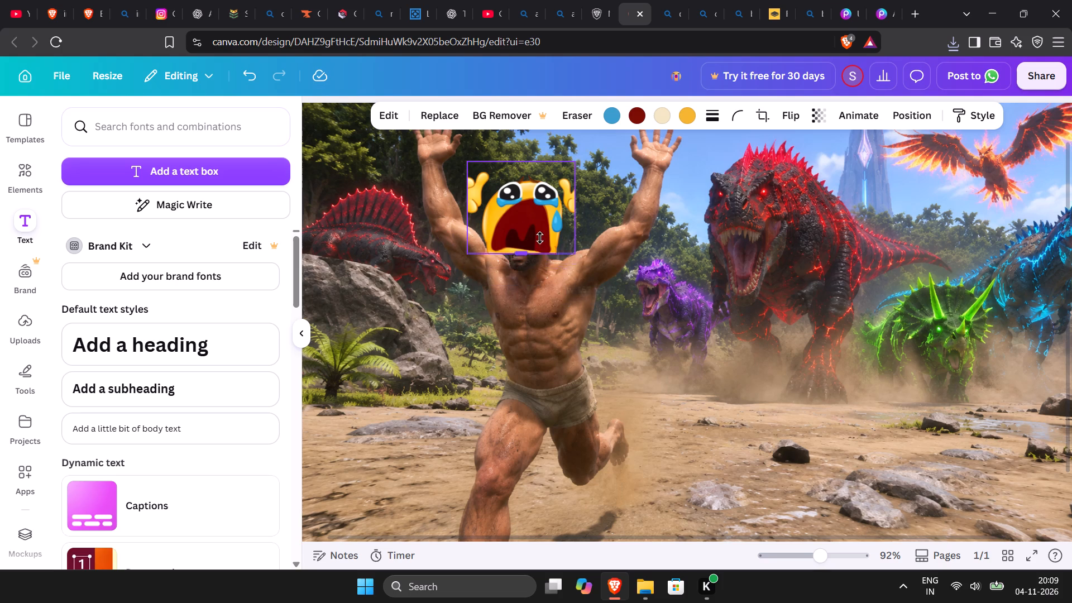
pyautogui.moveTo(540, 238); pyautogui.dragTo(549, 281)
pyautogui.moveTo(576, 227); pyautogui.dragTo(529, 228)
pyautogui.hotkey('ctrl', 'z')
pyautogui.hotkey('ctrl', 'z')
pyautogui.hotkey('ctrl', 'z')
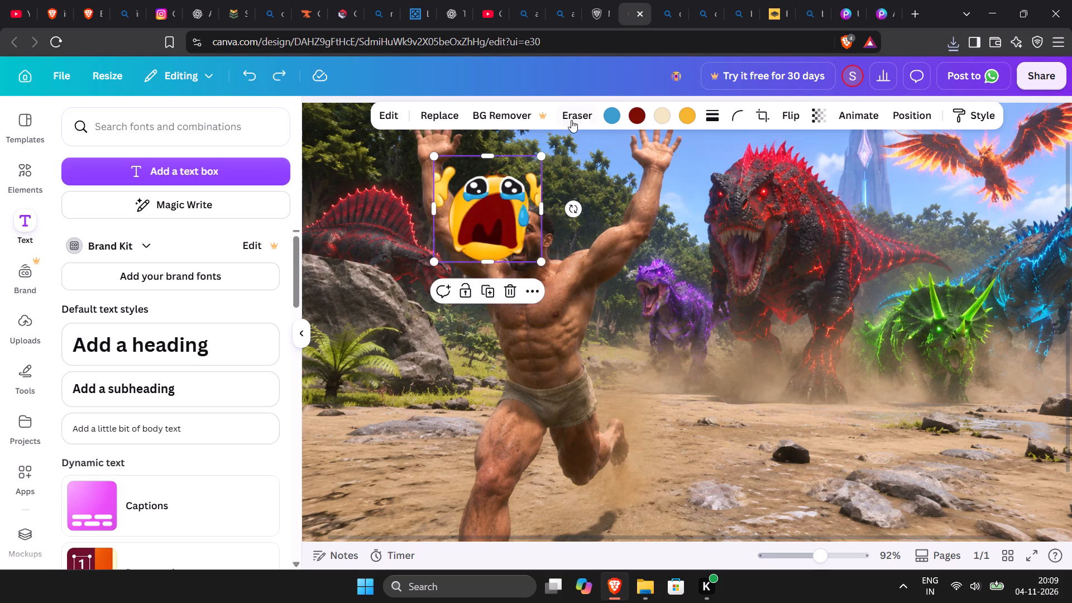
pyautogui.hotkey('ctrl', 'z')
# Position the enhanced emoji over the running man's face and check the thumbnail as a whole.
pyautogui.moveTo(467, 218); pyautogui.dragTo(497, 258)
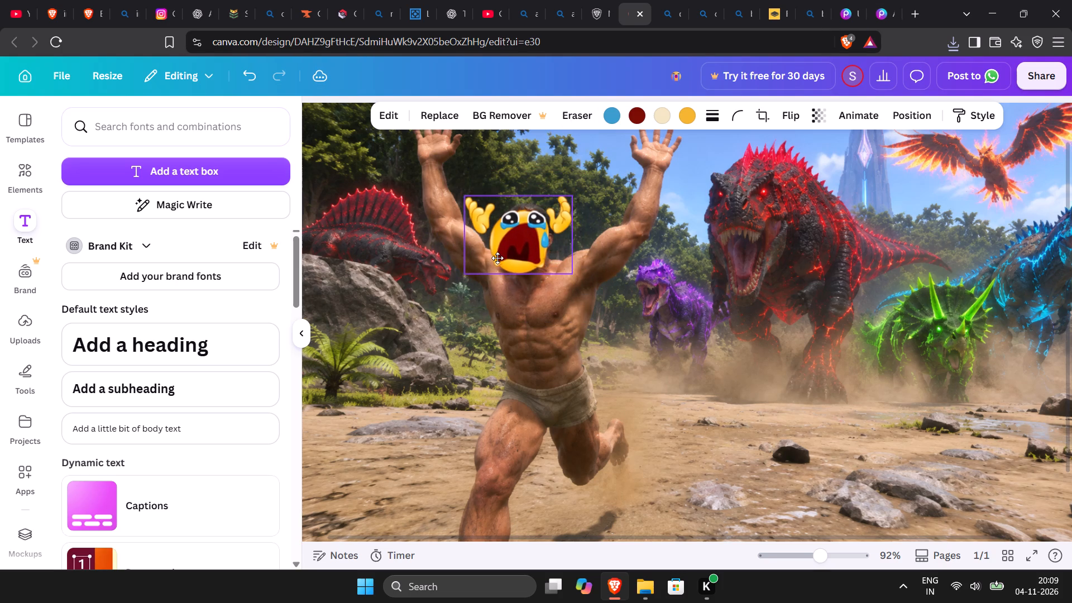
pyautogui.moveTo(497, 258); pyautogui.dragTo(500, 258)
pyautogui.click(774, 314)
pyautogui.keyDown('ctrl'); pyautogui.scroll(-7, 758, 308); pyautogui.keyUp('ctrl')
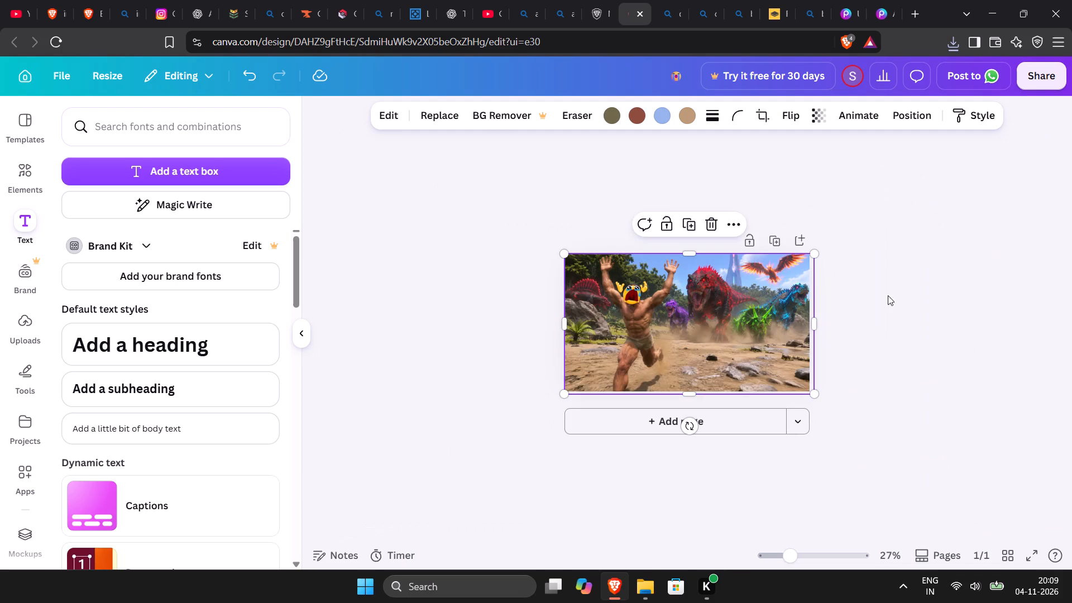
pyautogui.keyDown('ctrl'); pyautogui.scroll(4, 829, 291); pyautogui.keyUp('ctrl')
# Close the leftover emoji search, background removal and Picsart browser tabs, returning to the Canva design.
pyautogui.click(680, 7)
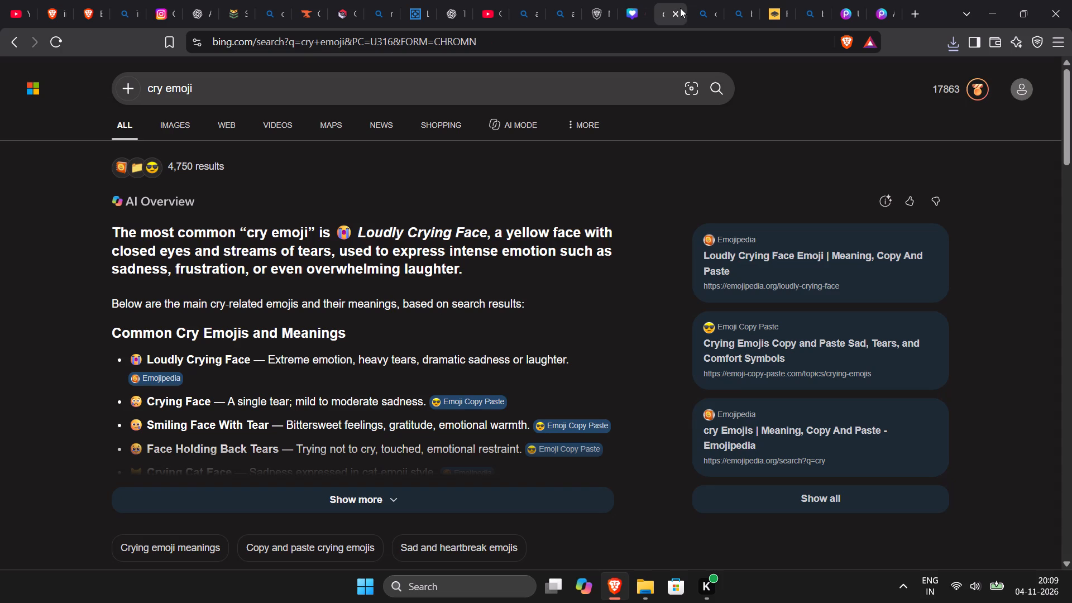
pyautogui.click(682, 12)
pyautogui.tripleClick(676, 12)
pyautogui.tripleClick(676, 12)
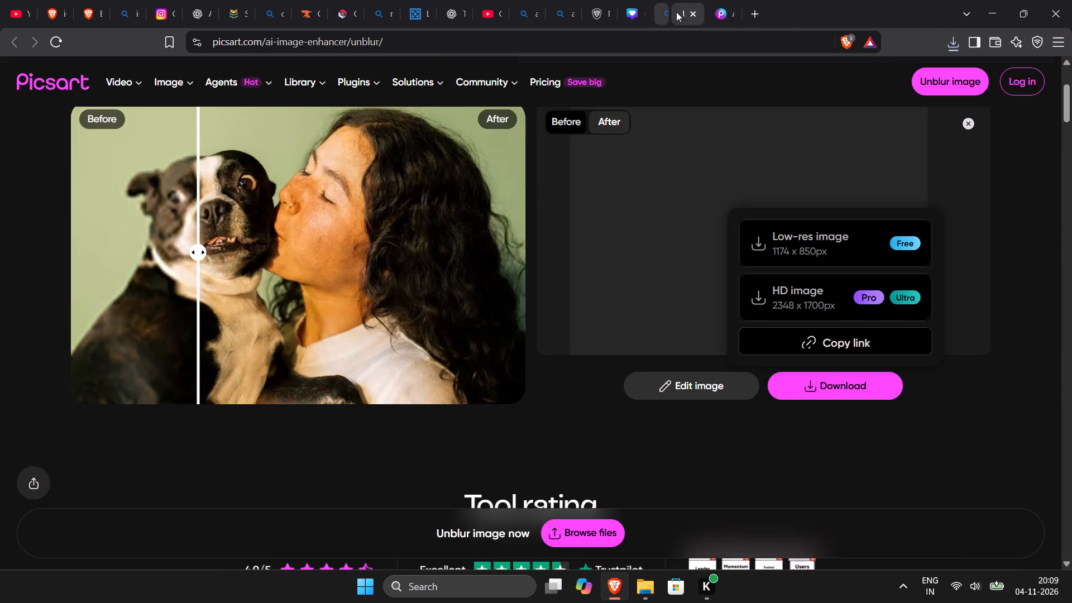
pyautogui.click(676, 12)
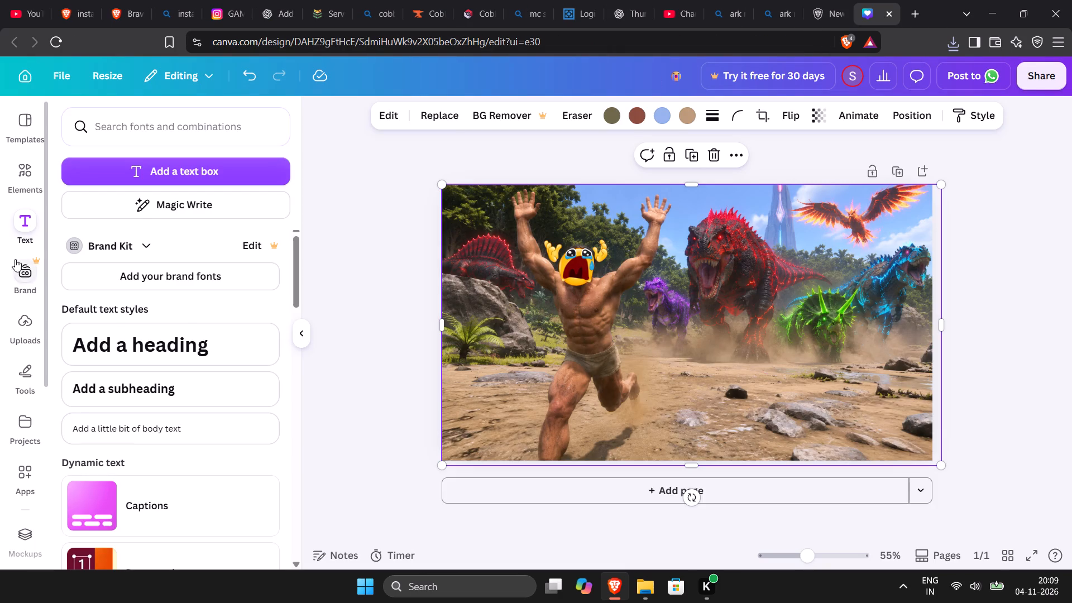
# Find the horizontal red arrow with black outline among the uploaded images and add it to the thumbnail.
pyautogui.click(15, 339)
pyautogui.scroll(-17, 98, 341)
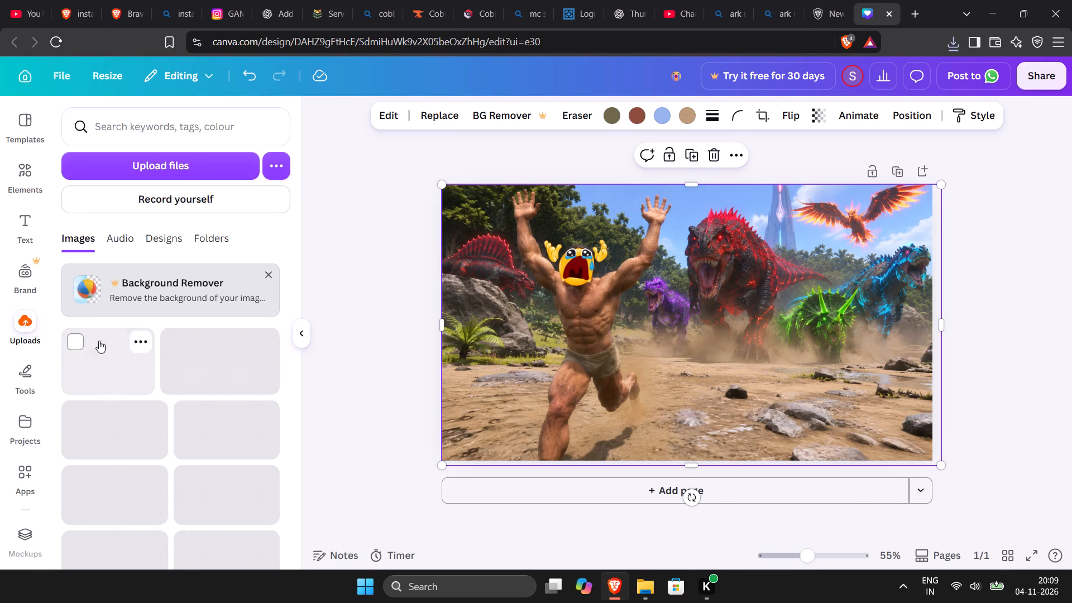
pyautogui.scroll(-12, 99, 341)
pyautogui.scroll(-4, 160, 445)
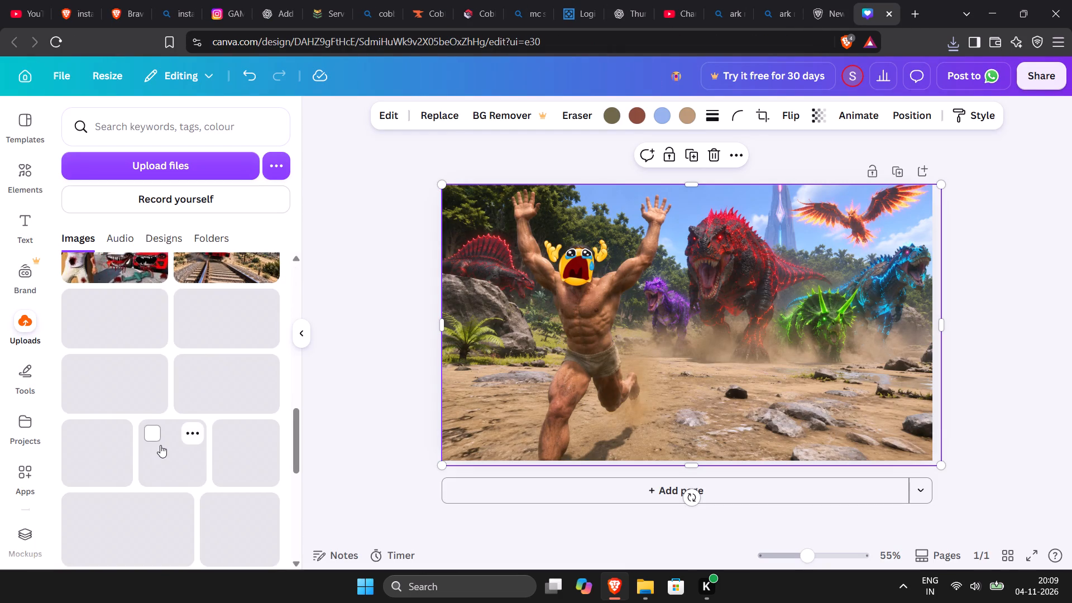
pyautogui.scroll(-5, 160, 443)
pyautogui.scroll(4, 166, 417)
pyautogui.click(244, 394)
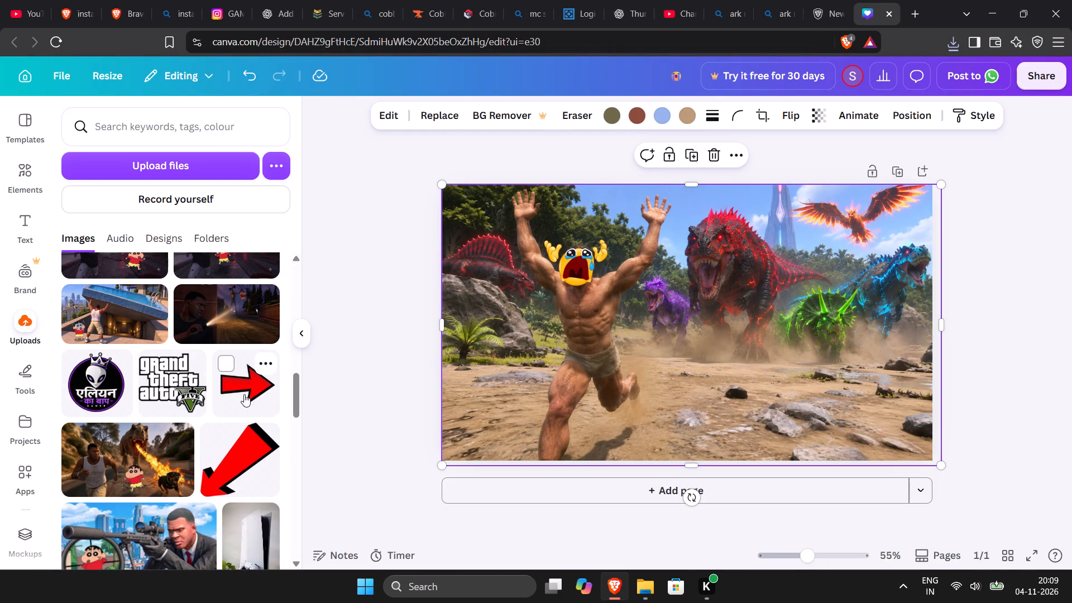
# Rotate and shrink the red arrow and place it beside the man's torso, pointing diagonally up toward him.
pyautogui.moveTo(687, 443); pyautogui.dragTo(665, 271)
pyautogui.moveTo(638, 449); pyautogui.dragTo(678, 344)
pyautogui.moveTo(696, 284); pyautogui.dragTo(695, 276)
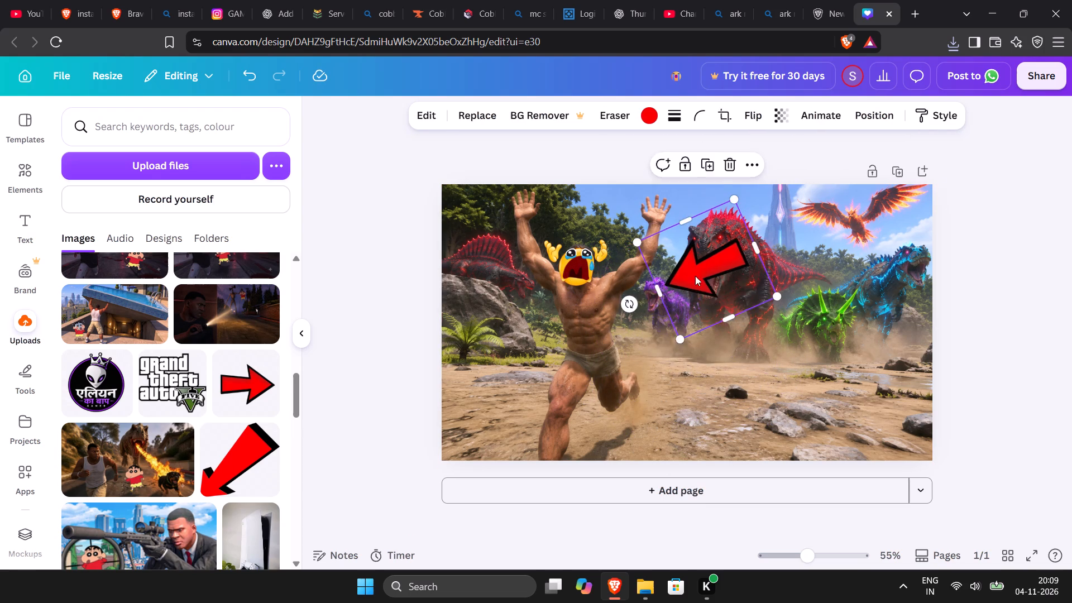
pyautogui.moveTo(695, 276); pyautogui.dragTo(699, 264)
pyautogui.click(996, 318)
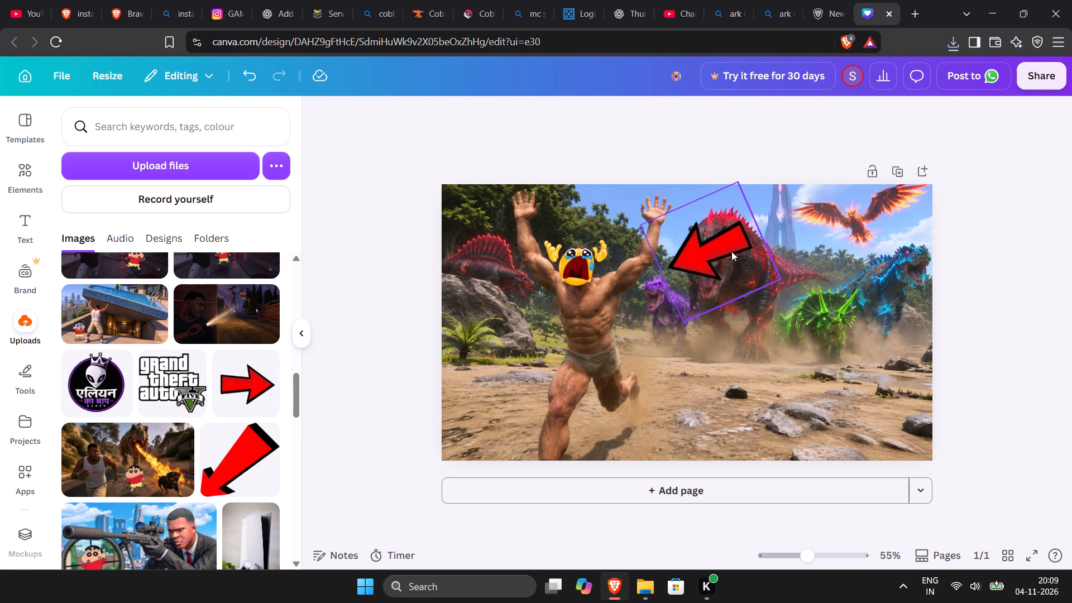
pyautogui.moveTo(720, 251); pyautogui.dragTo(703, 379)
pyautogui.moveTo(611, 420); pyautogui.dragTo(635, 346)
pyautogui.moveTo(707, 451); pyautogui.dragTo(683, 396)
pyautogui.moveTo(679, 345); pyautogui.dragTo(649, 342)
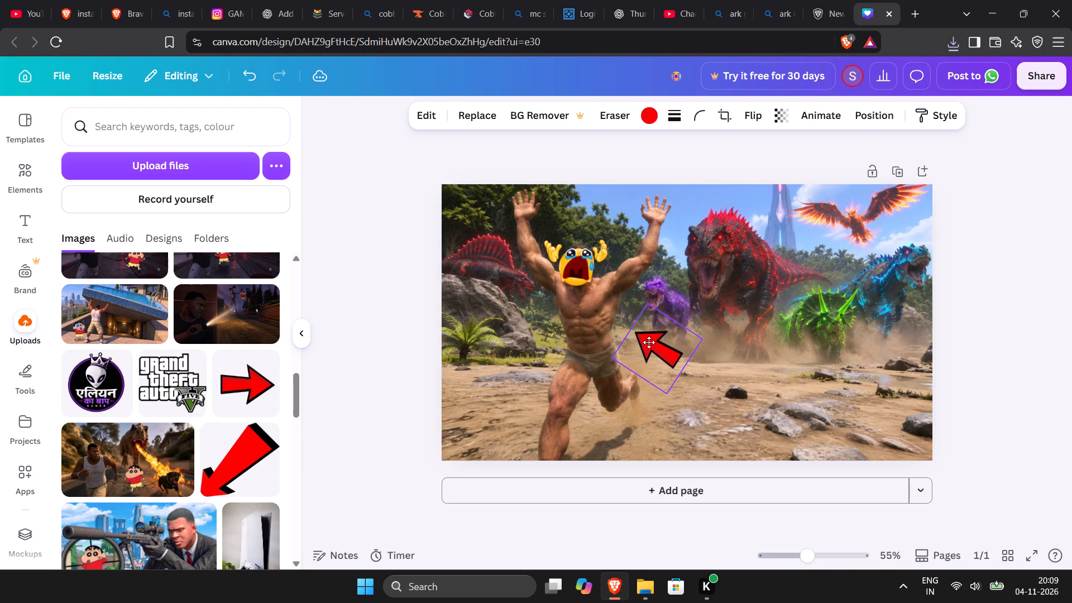
pyautogui.moveTo(649, 342); pyautogui.dragTo(649, 343)
# Add a text box reading "PART 2" to the thumbnail.
pyautogui.click(26, 221)
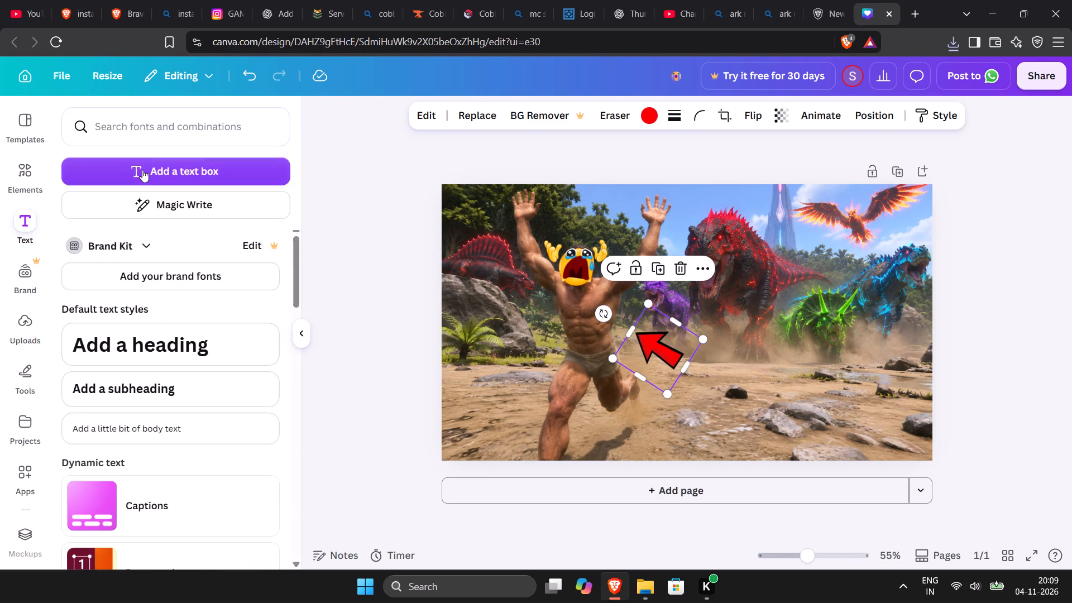
pyautogui.click(142, 170)
pyautogui.write('PART')
pyautogui.press('space')
pyautogui.press('2')
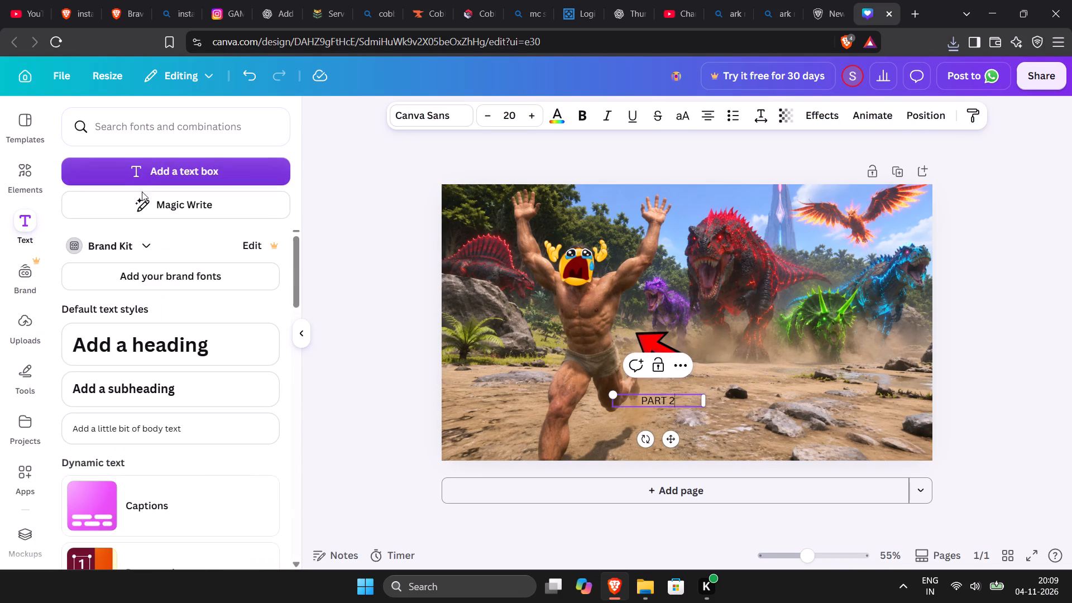
pyautogui.click(1006, 409)
# Enlarge the PART 2 text to size 46.8 and move it to the thumbnail's lower-right corner.
pyautogui.click(628, 404)
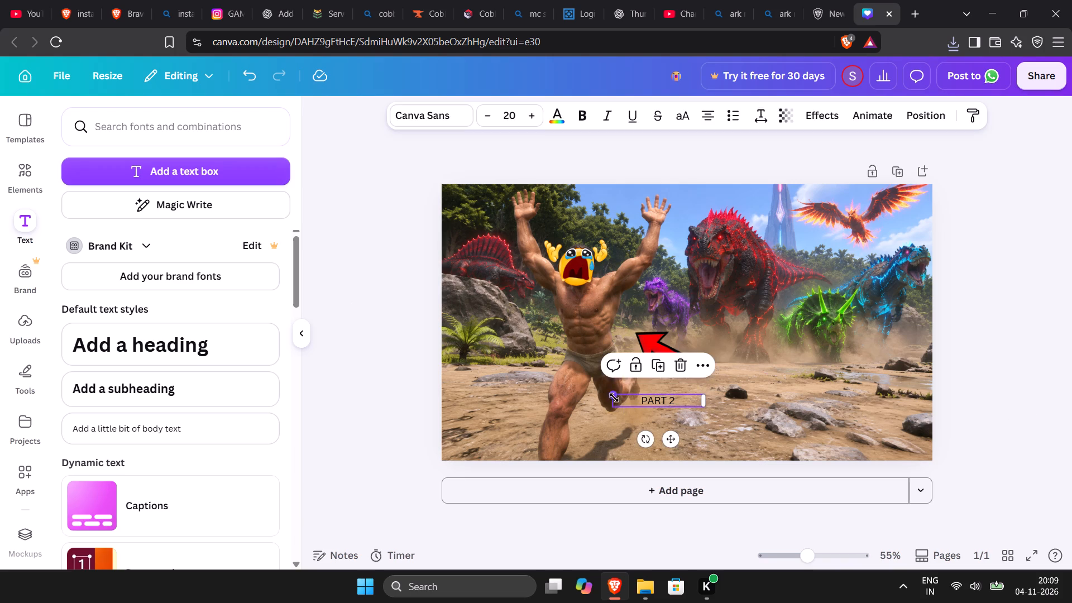
pyautogui.moveTo(613, 397); pyautogui.dragTo(501, 315)
pyautogui.moveTo(591, 386); pyautogui.dragTo(844, 404)
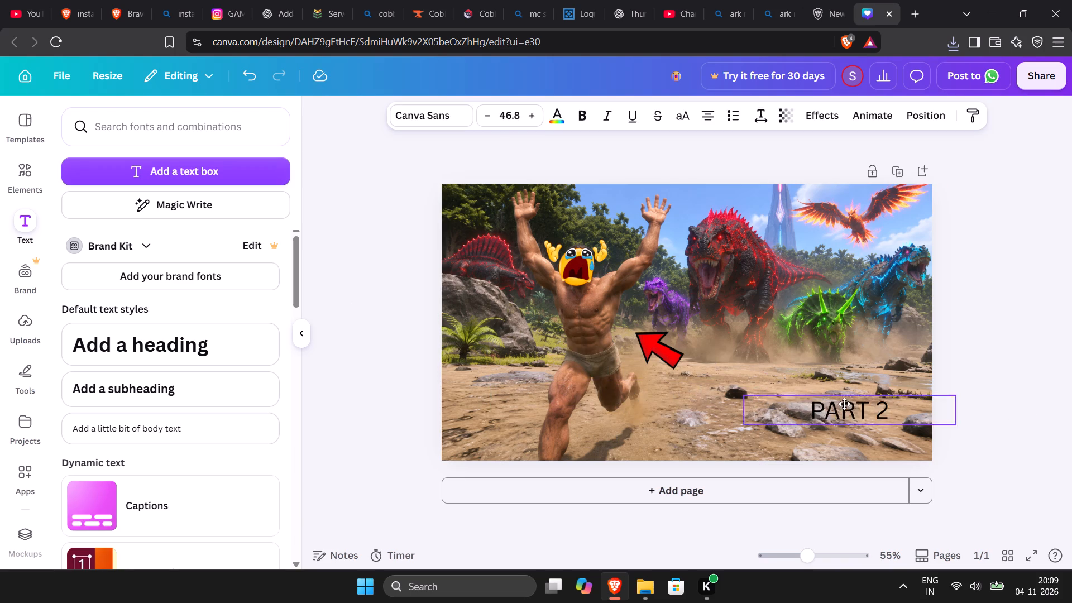
pyautogui.moveTo(844, 404); pyautogui.dragTo(860, 417)
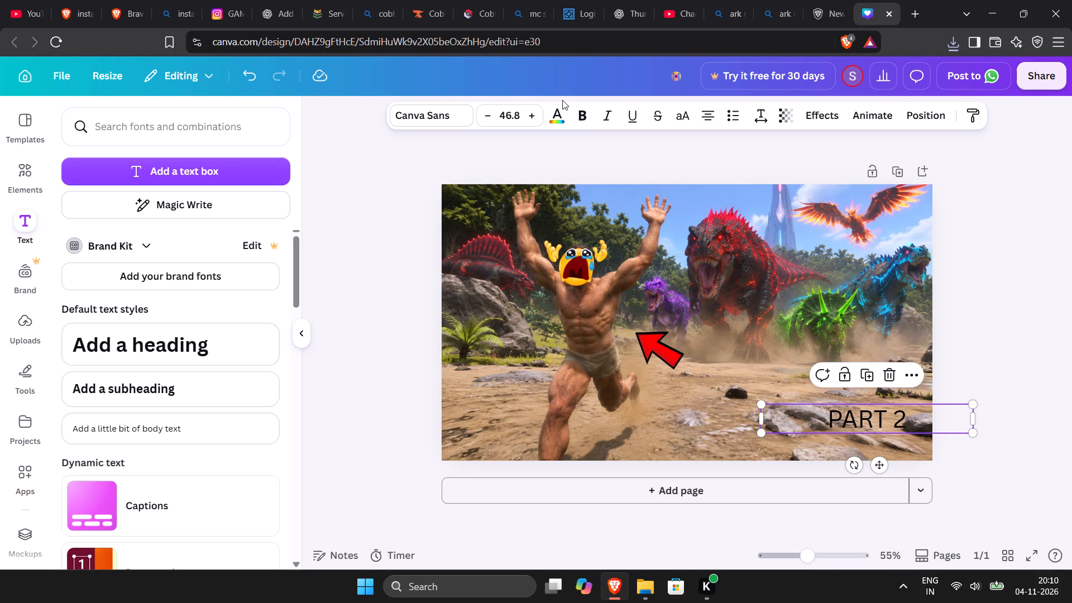
# Try the Luckiest Guy font on the PART 2 text, settle on Impact, and enlarge it to size 52.2.
pyautogui.click(449, 109)
pyautogui.scroll(-1, 149, 414)
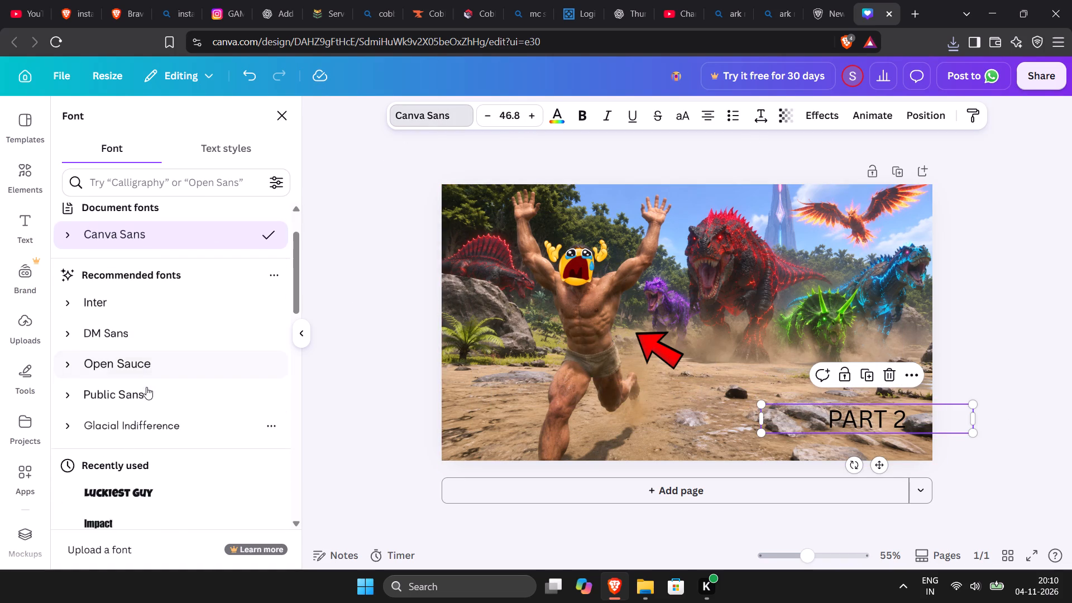
pyautogui.click(145, 456)
pyautogui.moveTo(931, 405); pyautogui.dragTo(907, 432)
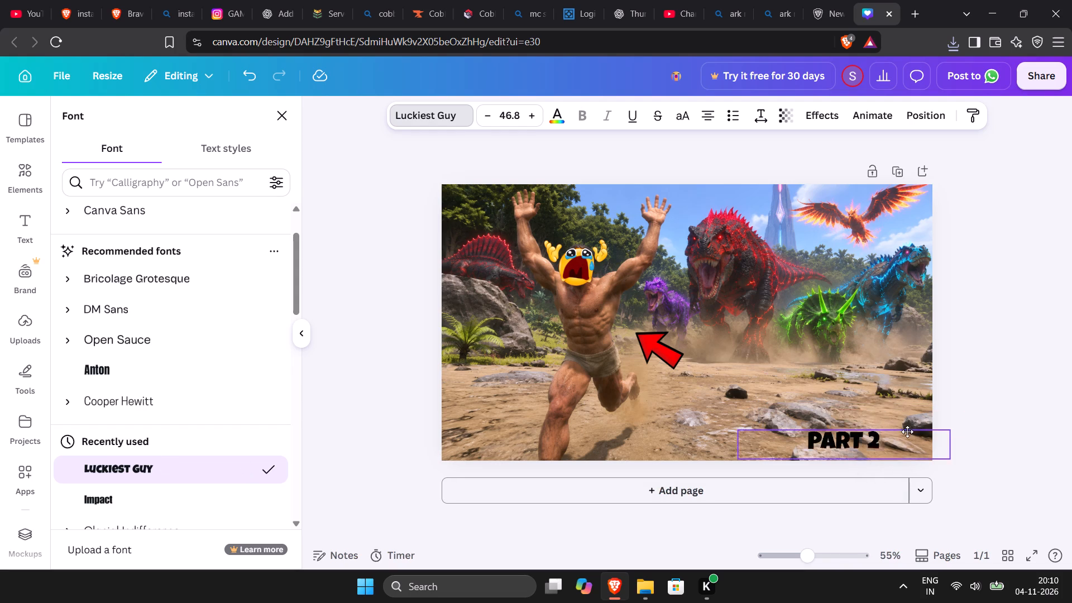
pyautogui.moveTo(907, 432); pyautogui.dragTo(939, 418)
pyautogui.click(195, 493)
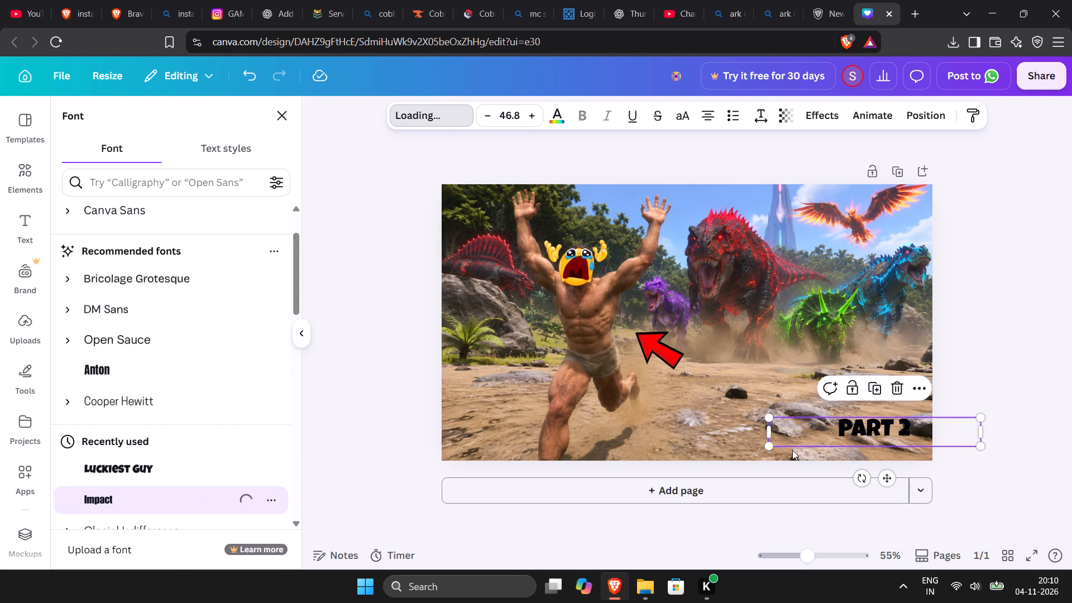
pyautogui.moveTo(767, 414); pyautogui.dragTo(746, 388)
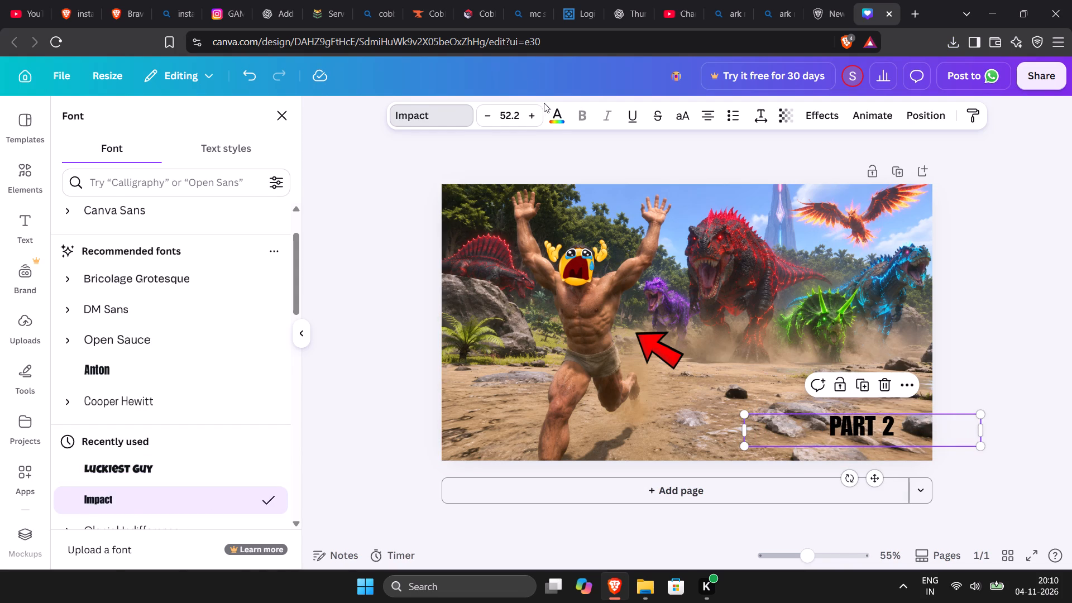
# Set the colour of the PART 2 text to yellow #FFFC00.
pyautogui.click(557, 112)
pyautogui.click(68, 209)
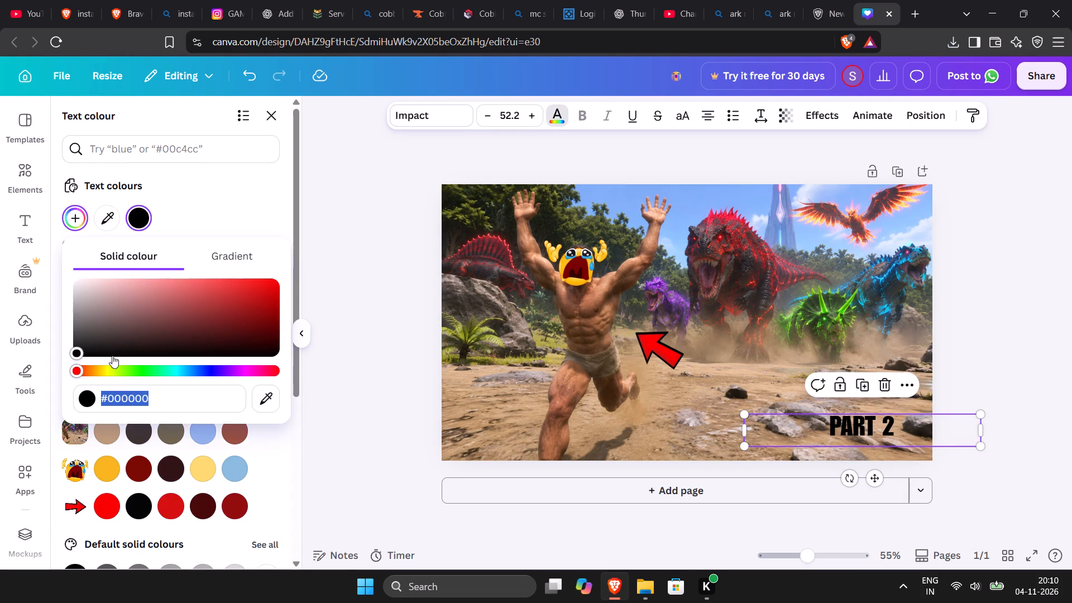
pyautogui.moveTo(86, 394); pyautogui.dragTo(87, 388)
pyautogui.moveTo(100, 372); pyautogui.dragTo(109, 373)
pyautogui.moveTo(149, 338); pyautogui.dragTo(423, 170)
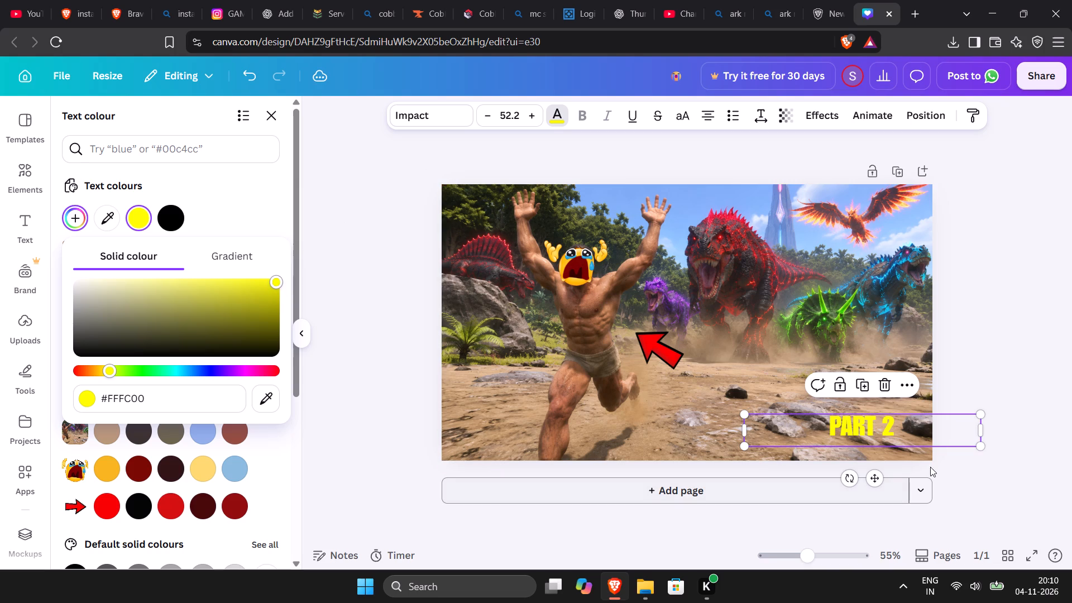
# Set only the "2" in the PART 2 text to white #FFFFFF.
pyautogui.doubleClick(884, 424)
pyautogui.moveTo(884, 423); pyautogui.dragTo(889, 422)
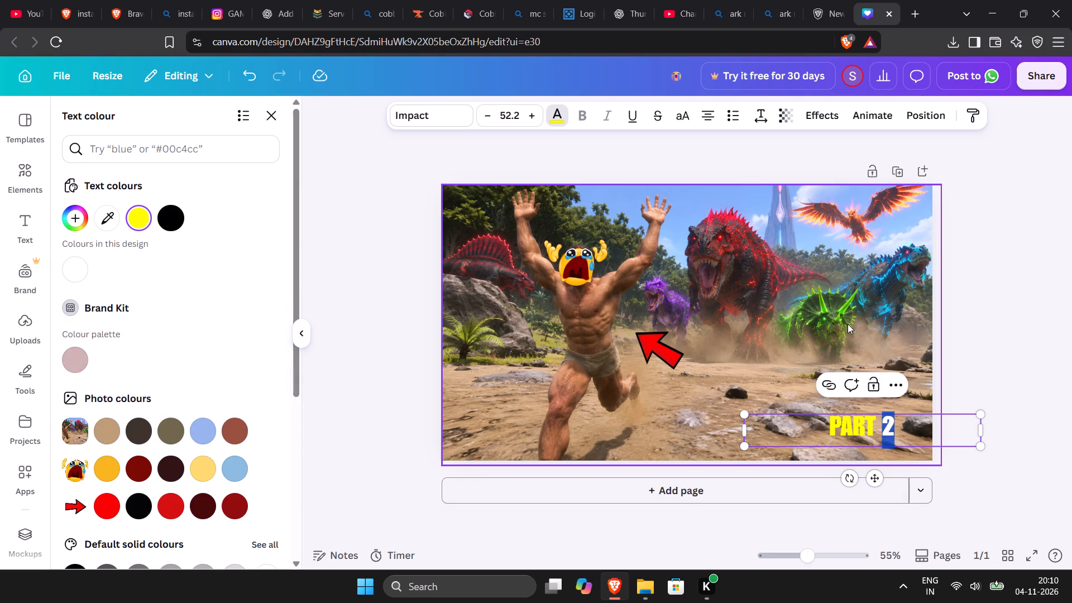
pyautogui.click(562, 108)
pyautogui.click(559, 116)
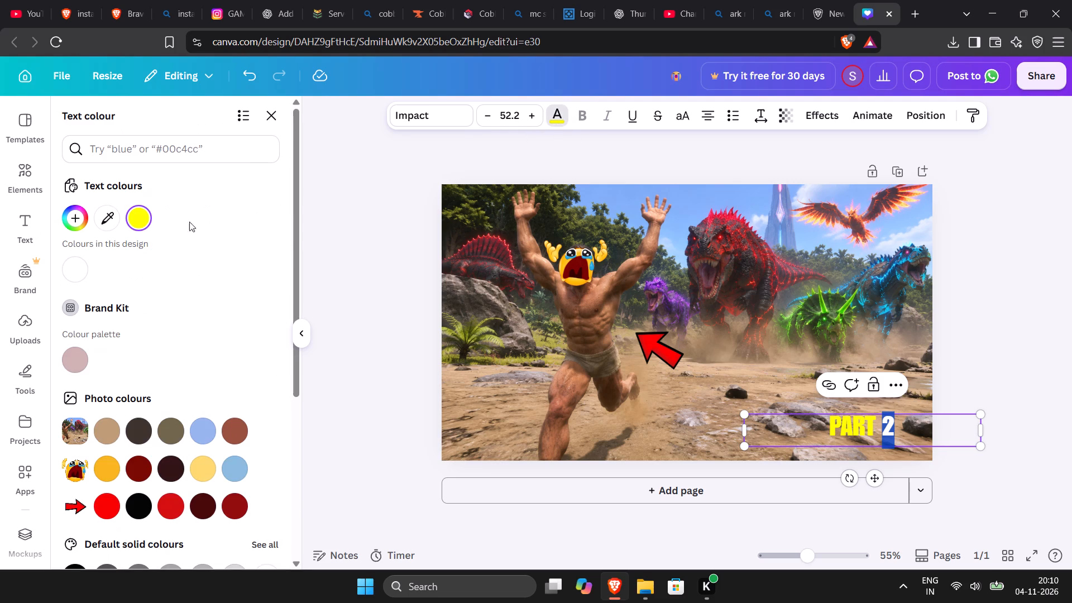
pyautogui.click(75, 227)
pyautogui.moveTo(85, 312); pyautogui.dragTo(18, 195)
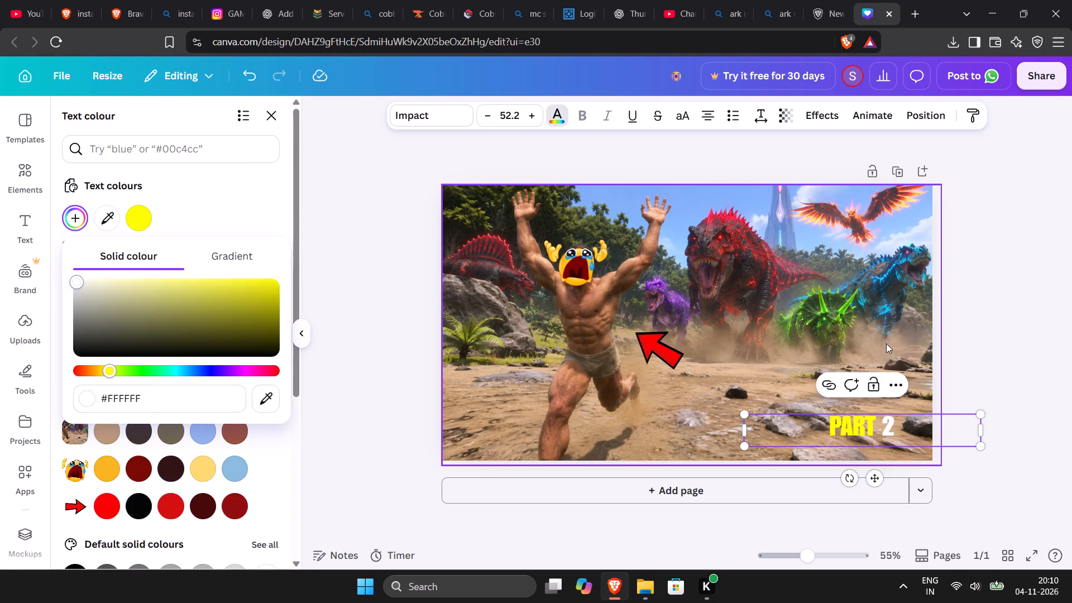
# Apply the Outline effect to the whole PART 2 text.
pyautogui.click(988, 362)
pyautogui.keyDown('ctrl'); pyautogui.click(858, 432); pyautogui.keyUp('ctrl')
pyautogui.hotkey('ctrl', 'a')
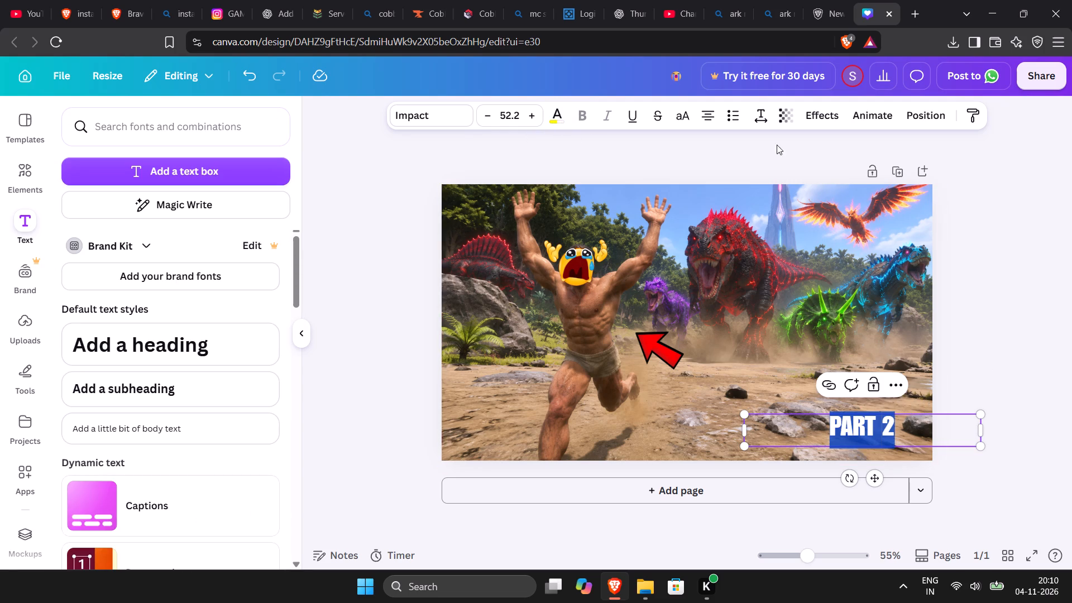
pyautogui.click(823, 112)
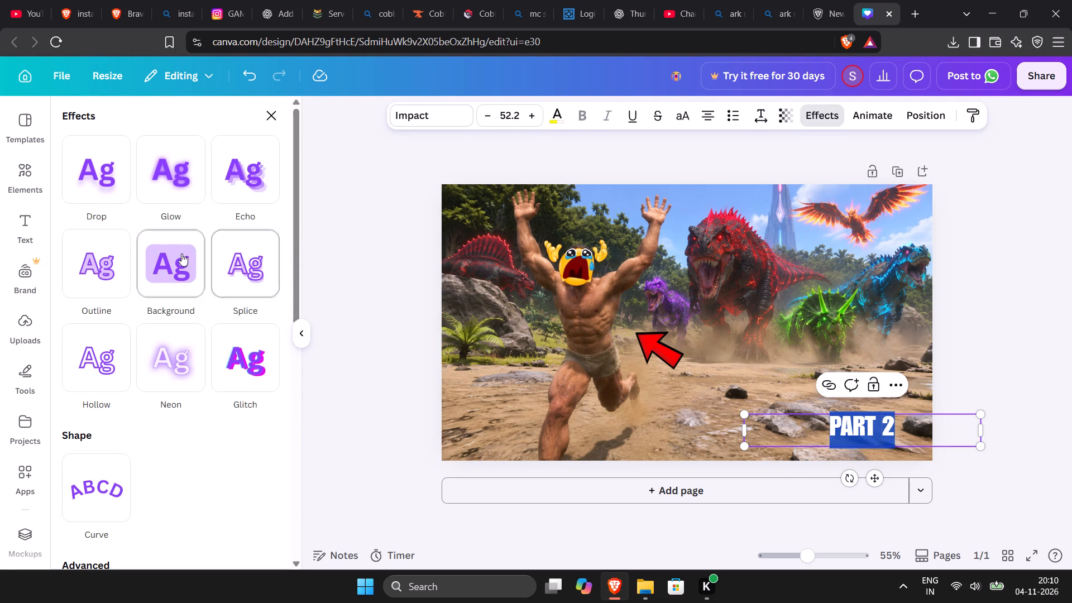
pyautogui.click(107, 274)
# Set the PART 2 text's outline colour to black and its thickness to 77.
pyautogui.doubleClick(262, 400)
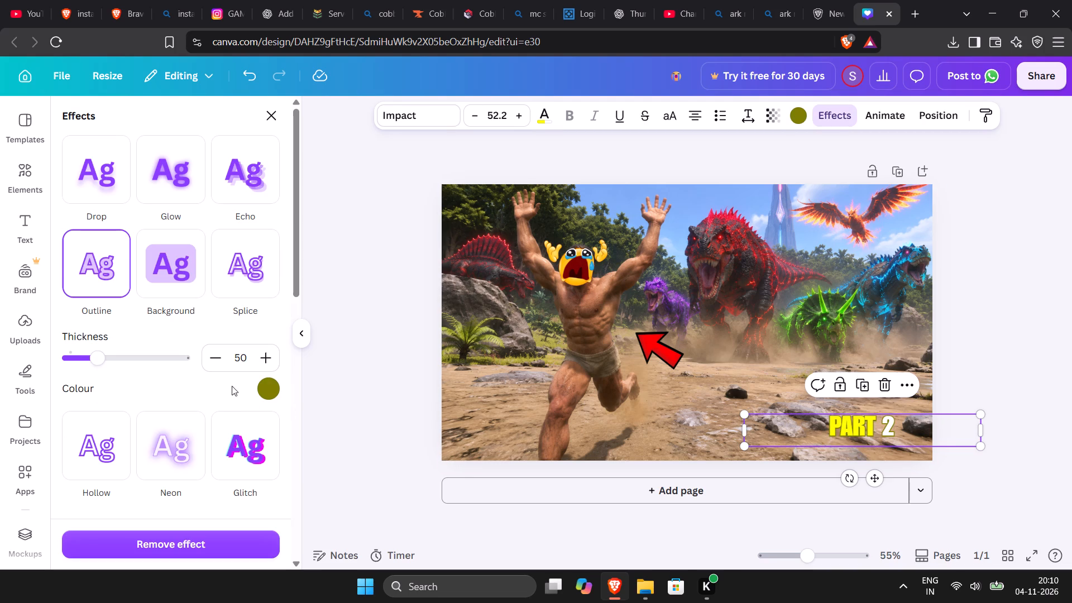
pyautogui.click(232, 386)
pyautogui.click(321, 387)
pyautogui.click(283, 390)
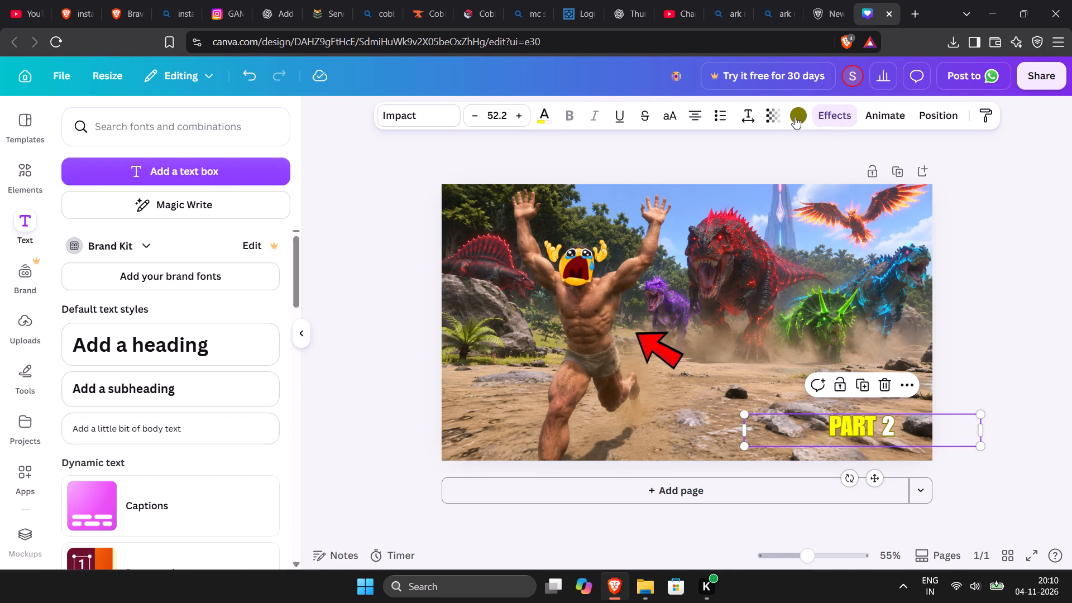
pyautogui.click(804, 113)
pyautogui.click(85, 219)
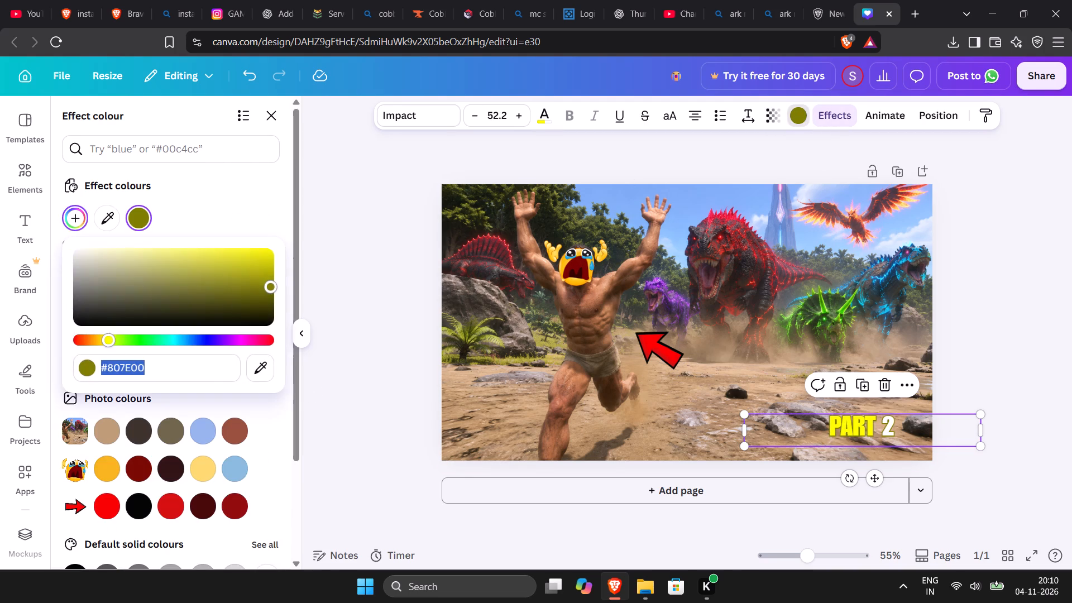
pyautogui.click(828, 114)
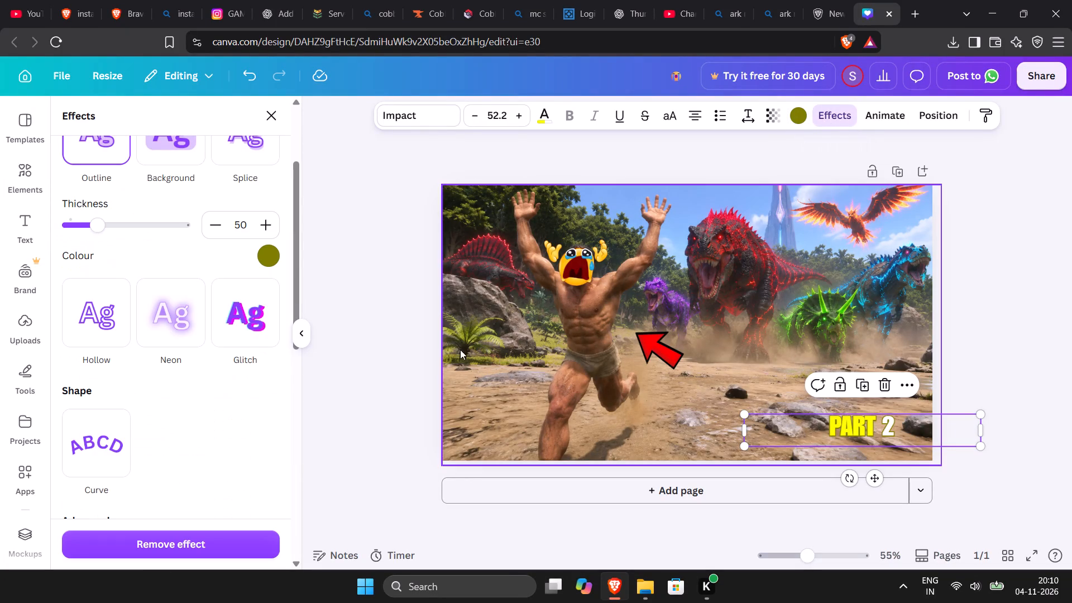
pyautogui.scroll(1, 283, 350)
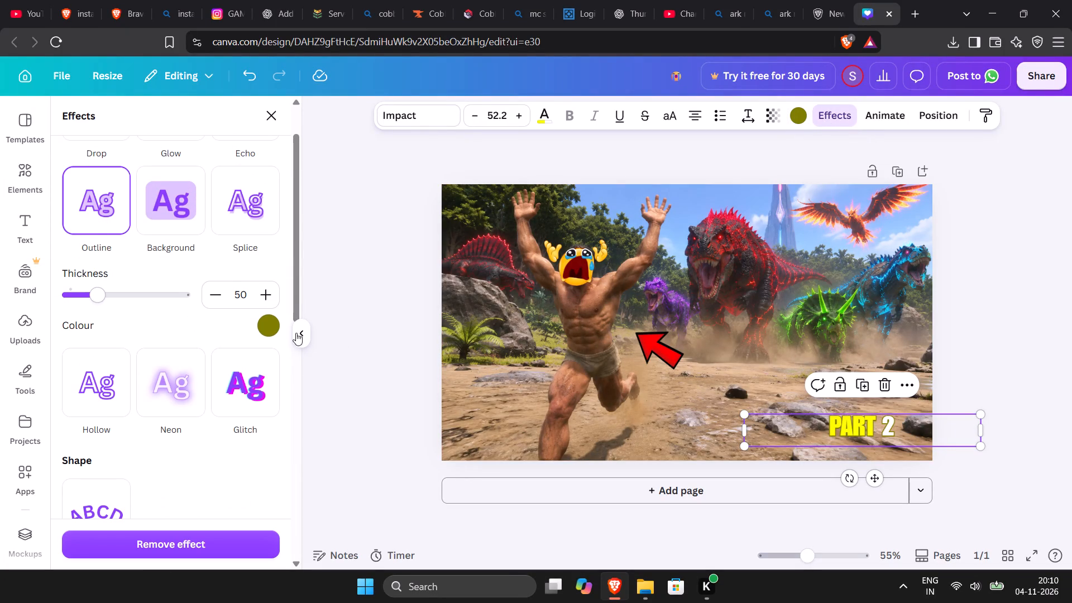
pyautogui.click(278, 324)
pyautogui.click(74, 516)
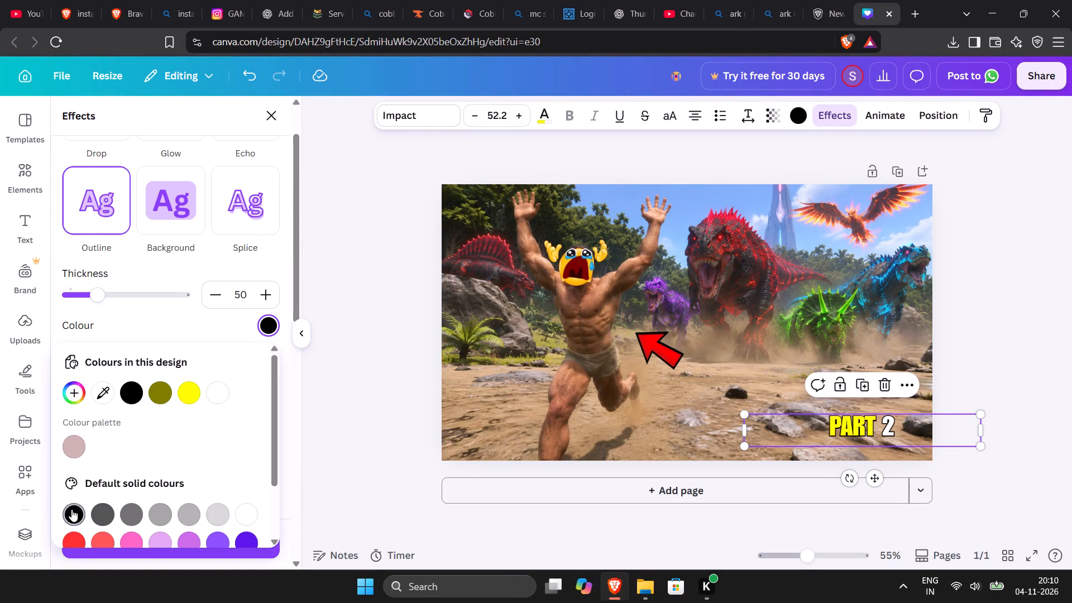
pyautogui.moveTo(103, 290); pyautogui.dragTo(113, 290)
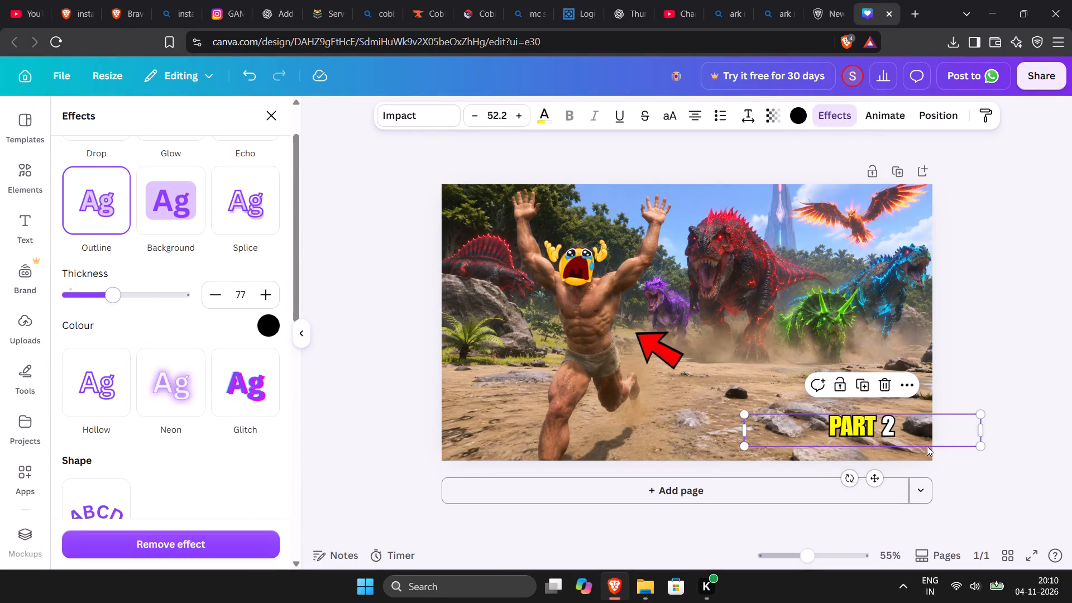
# Enlarge the PART 2 text to size 61.5 and place it in the thumbnail's lower-right corner.
pyautogui.click(999, 358)
pyautogui.click(994, 358)
pyautogui.moveTo(855, 422); pyautogui.dragTo(869, 425)
pyautogui.moveTo(758, 415); pyautogui.dragTo(717, 396)
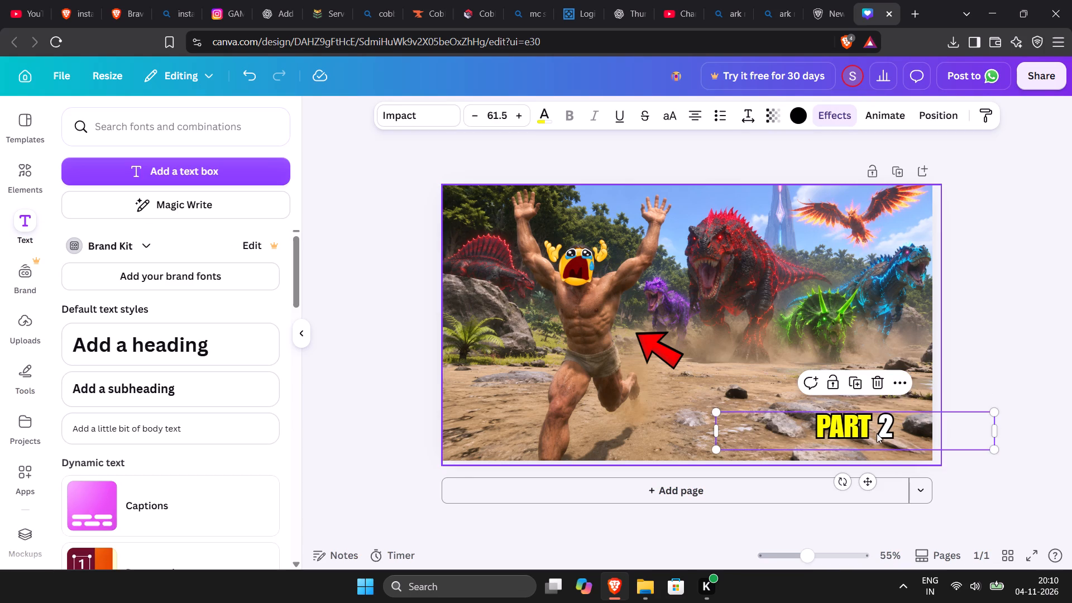
pyautogui.moveTo(869, 428); pyautogui.dragTo(882, 418)
pyautogui.click(963, 336)
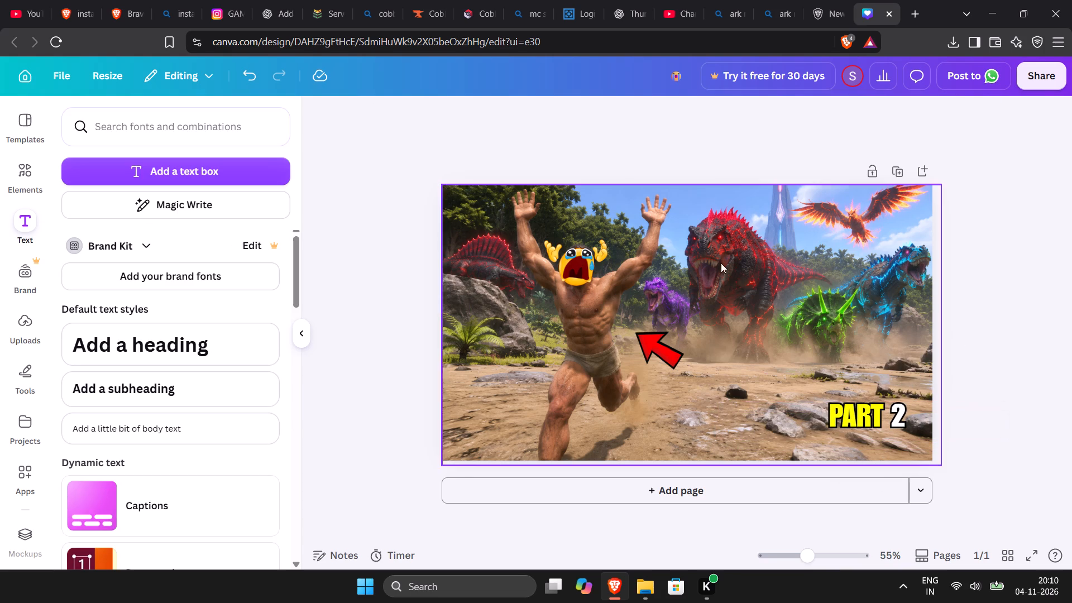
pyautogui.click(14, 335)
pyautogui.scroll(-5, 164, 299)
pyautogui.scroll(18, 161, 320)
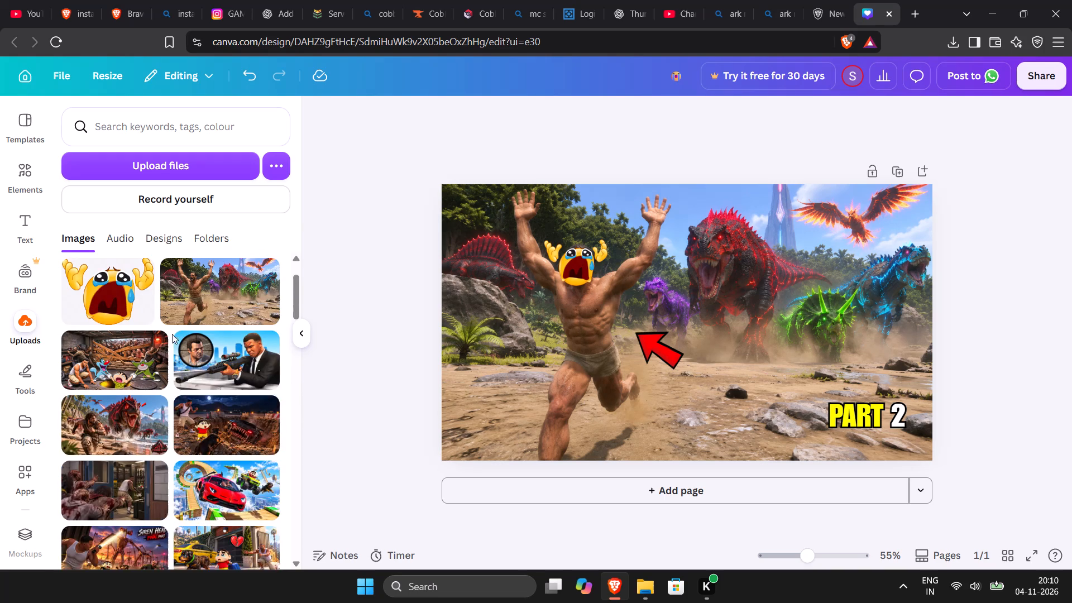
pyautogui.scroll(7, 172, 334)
# Search the web for "ark primal fear logo" in a new tab.
pyautogui.click(910, 7)
pyautogui.write('ark primal fear logo')
pyautogui.press('Return')
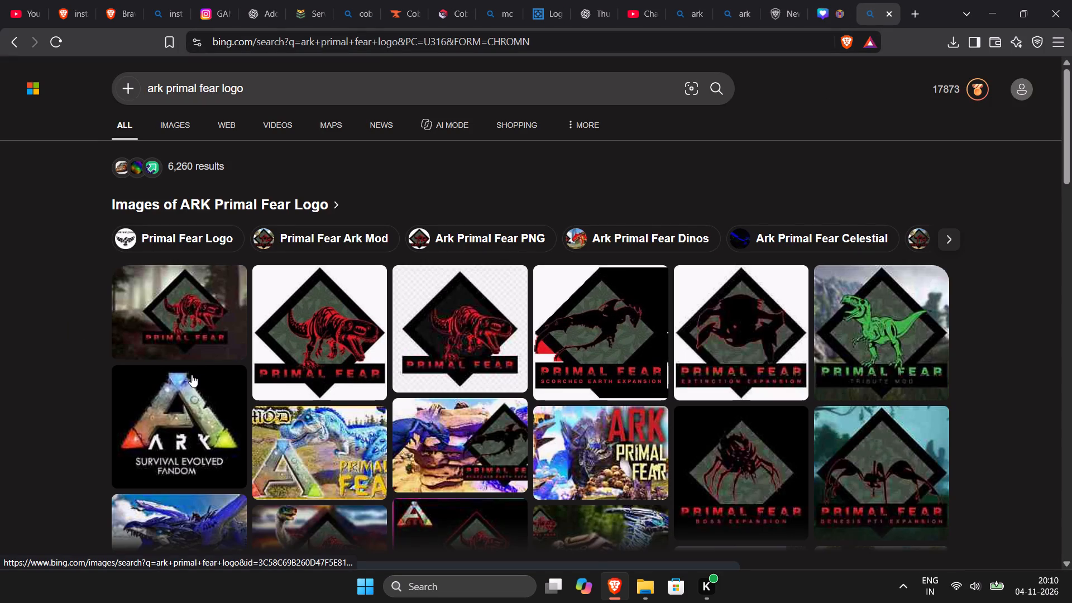
# Check the ARK fandom wiki's Primal Fear images page for a logo and return to the search results.
pyautogui.scroll(-5, 320, 348)
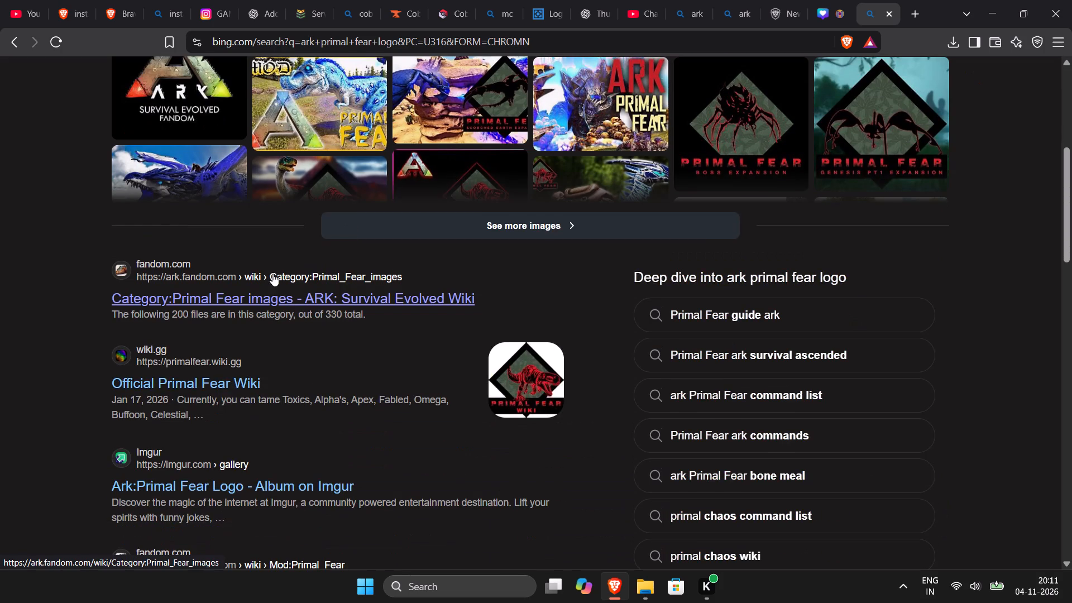
pyautogui.click(276, 290)
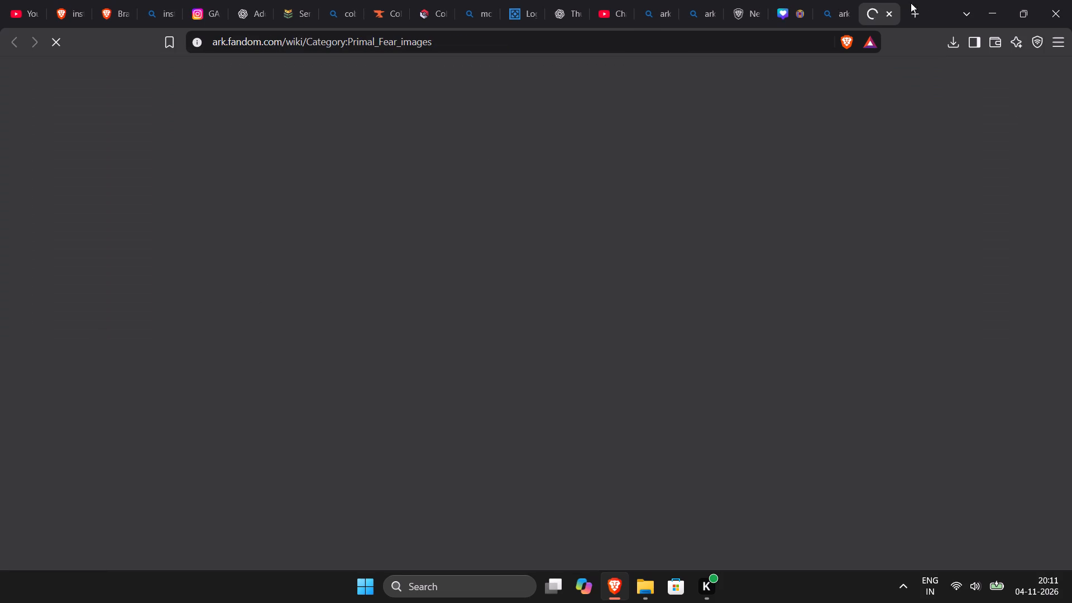
pyautogui.scroll(-5, 707, 97)
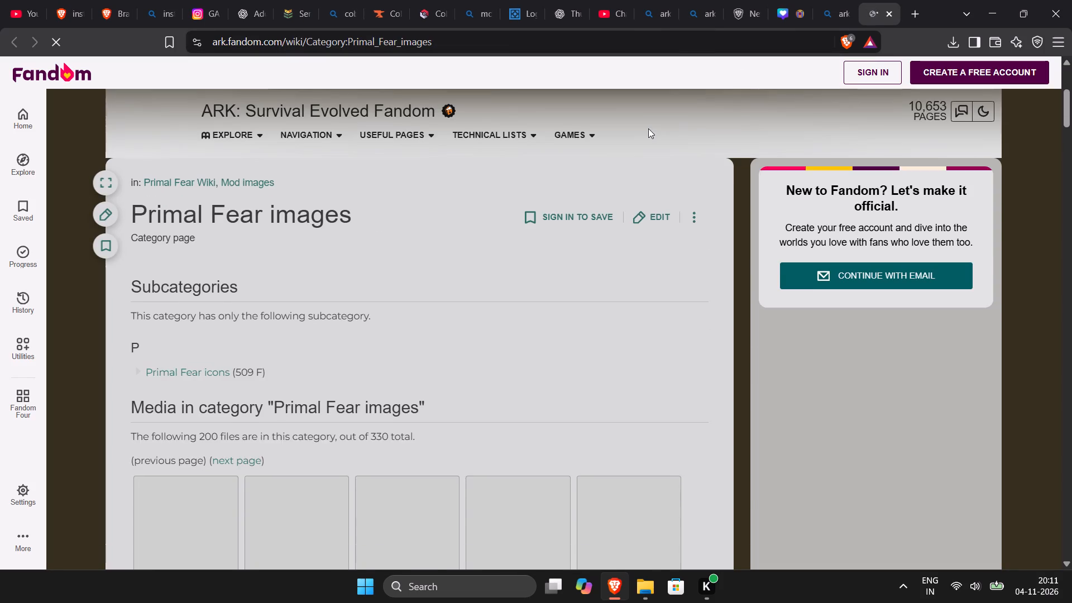
pyautogui.scroll(3, 716, 97)
pyautogui.scroll(2, 784, 357)
pyautogui.click(829, 0)
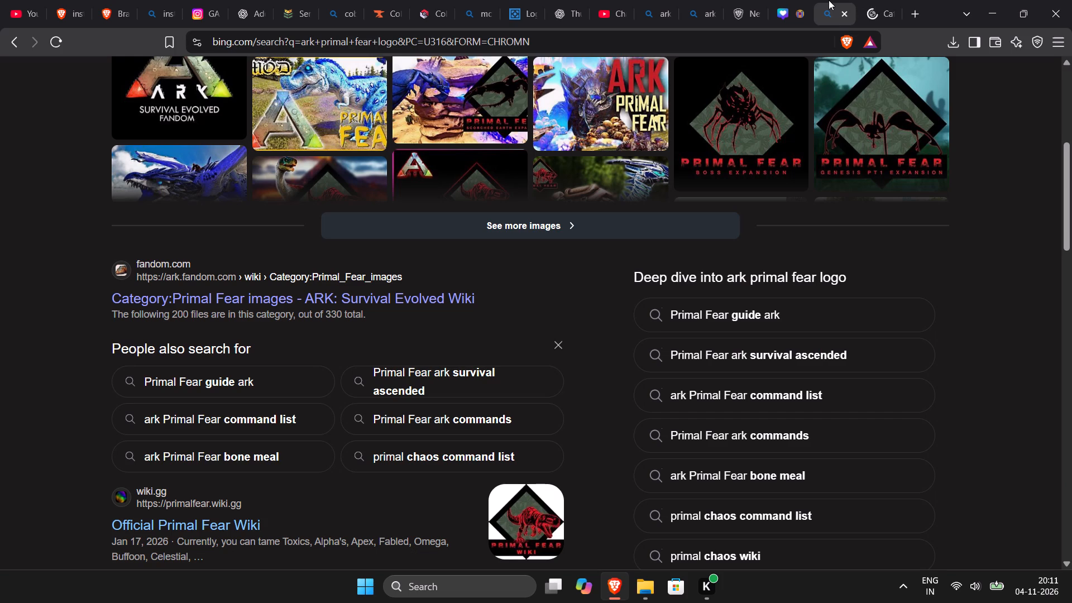
# Find the red-and-black Primal Fear PNG logo in the image results and save it to Downloads as OIP.
pyautogui.scroll(5, 197, 94)
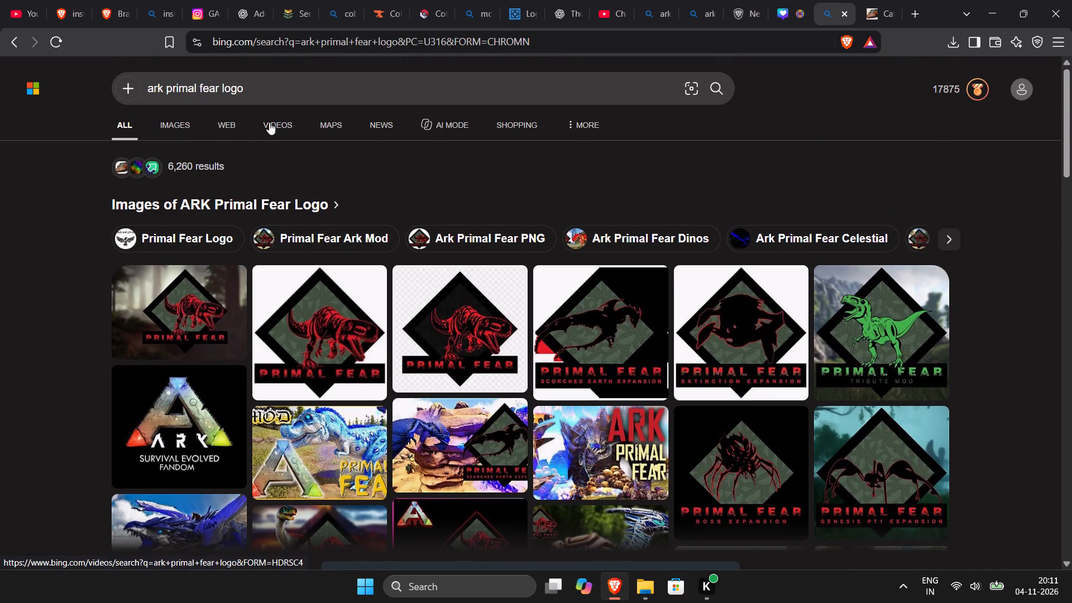
pyautogui.click(158, 125)
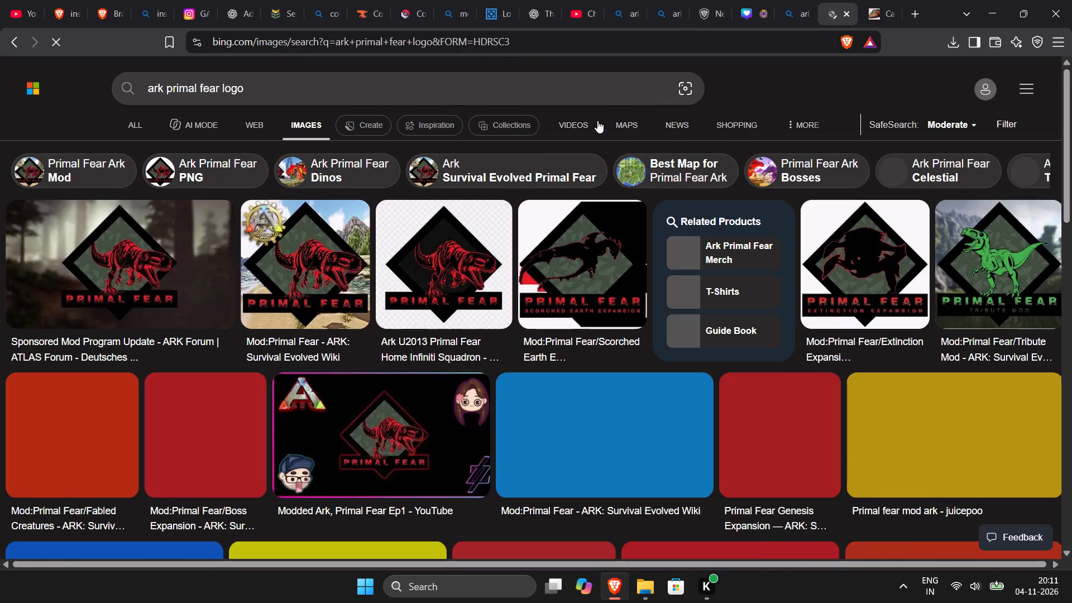
pyautogui.click(467, 251)
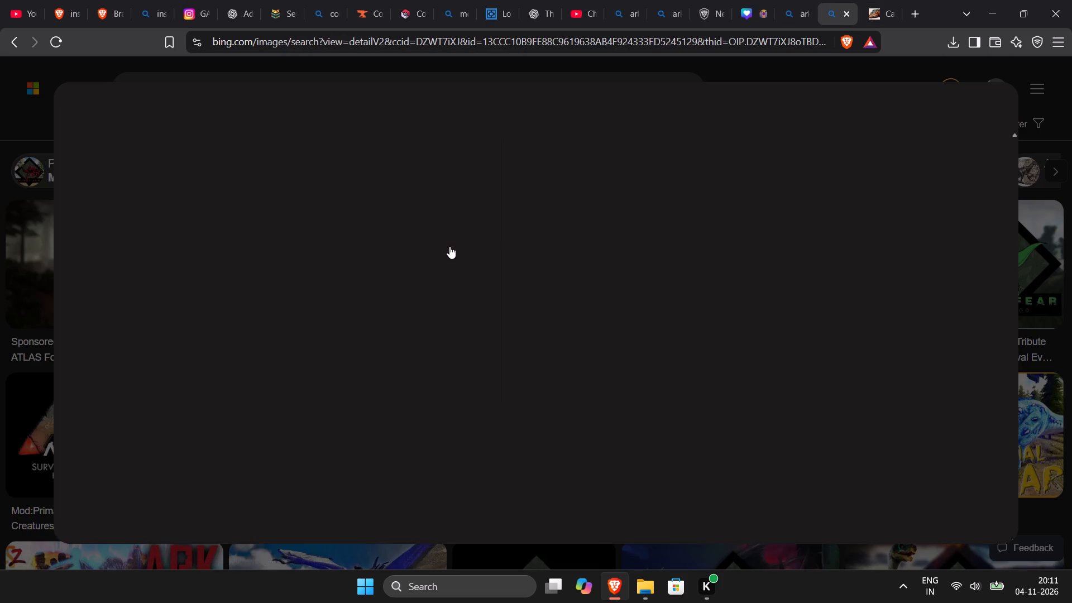
pyautogui.rightClick(341, 242)
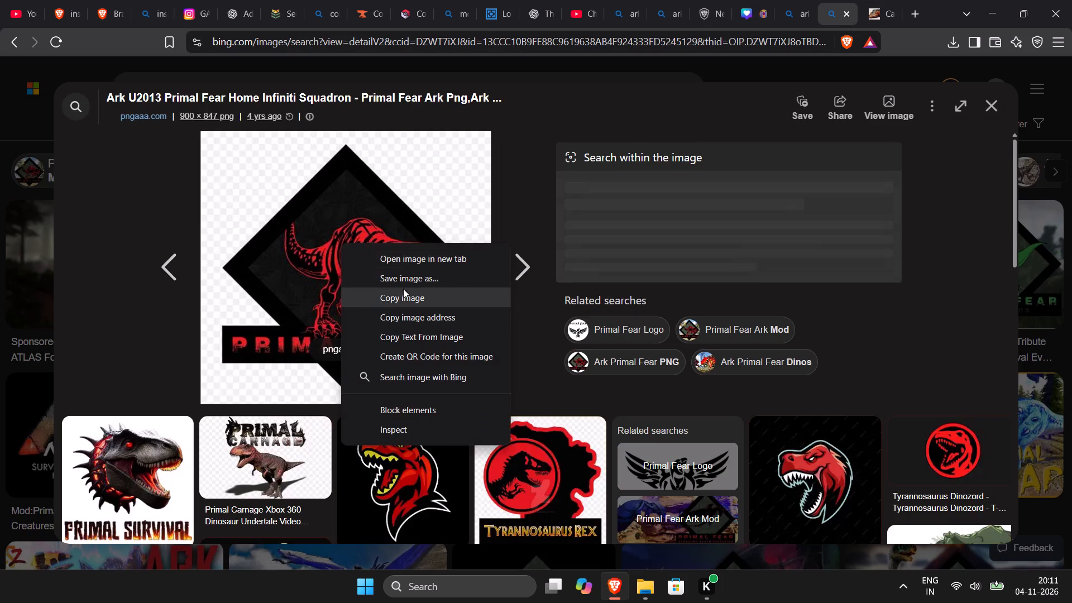
pyautogui.click(419, 281)
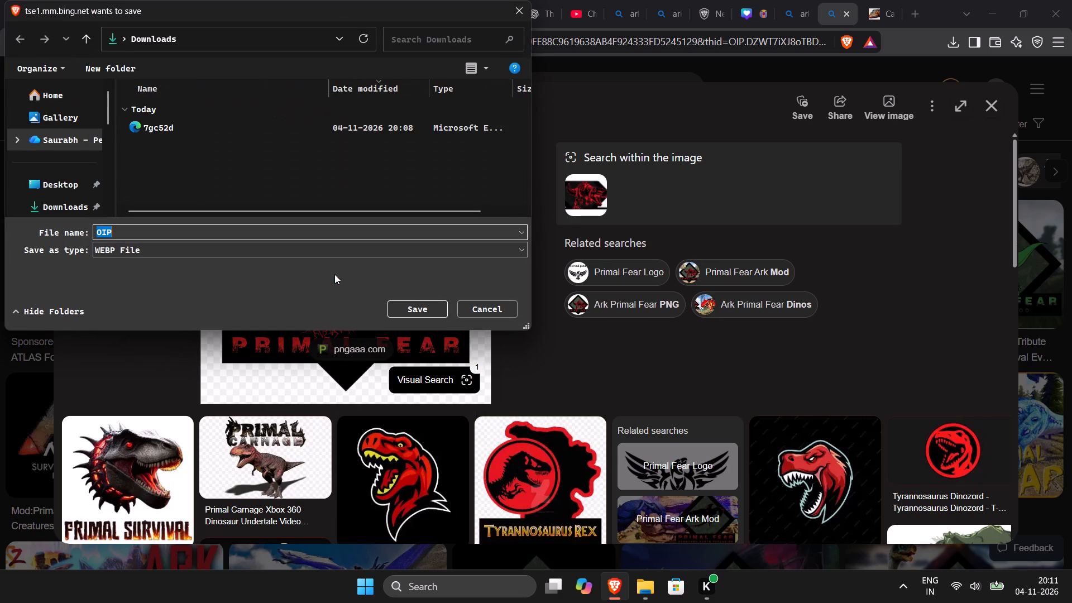
pyautogui.press('Return')
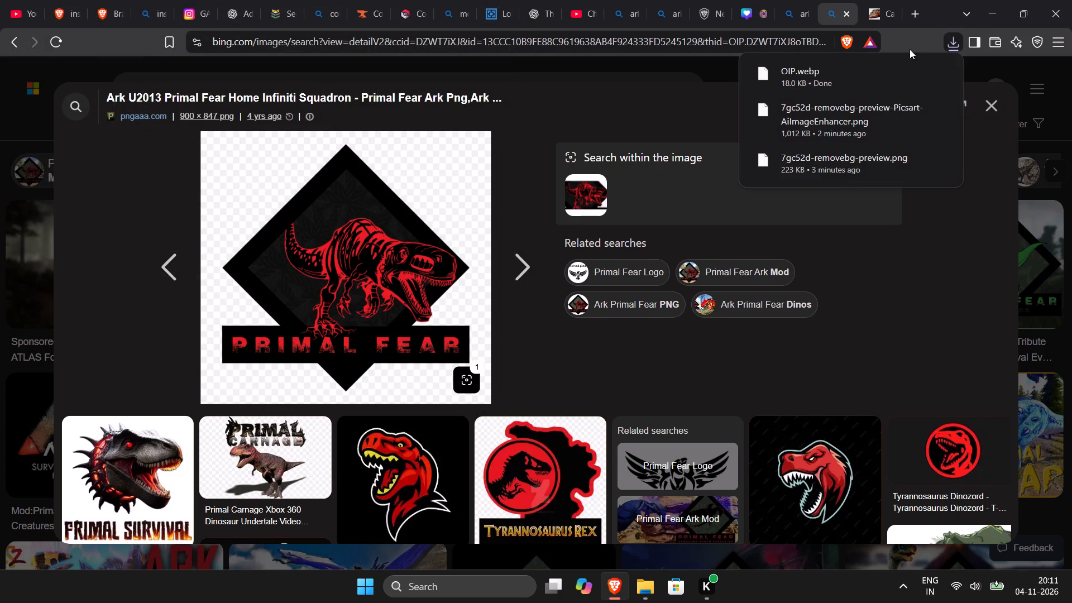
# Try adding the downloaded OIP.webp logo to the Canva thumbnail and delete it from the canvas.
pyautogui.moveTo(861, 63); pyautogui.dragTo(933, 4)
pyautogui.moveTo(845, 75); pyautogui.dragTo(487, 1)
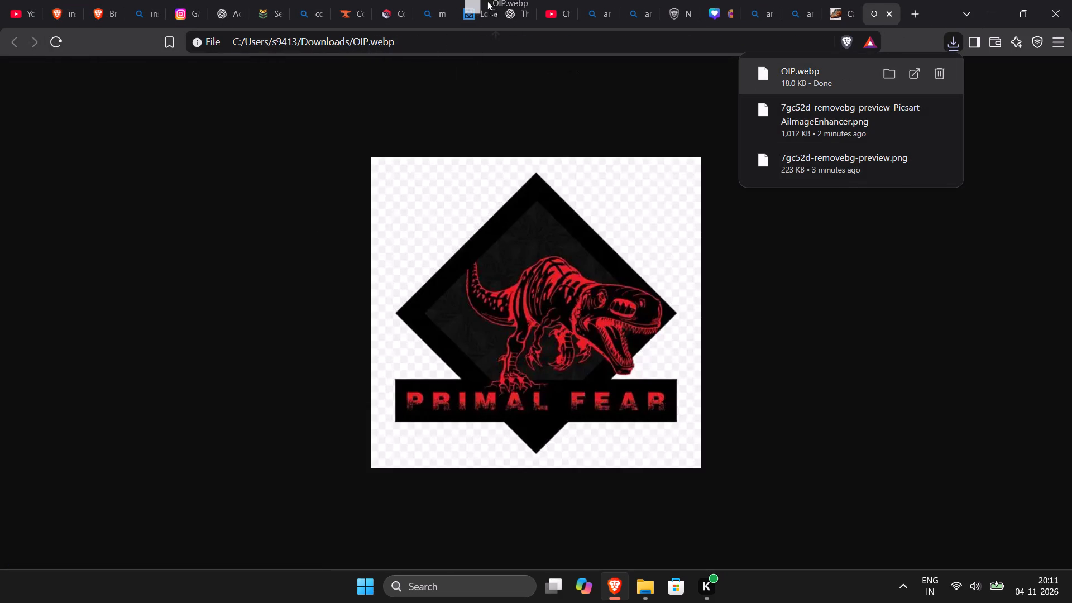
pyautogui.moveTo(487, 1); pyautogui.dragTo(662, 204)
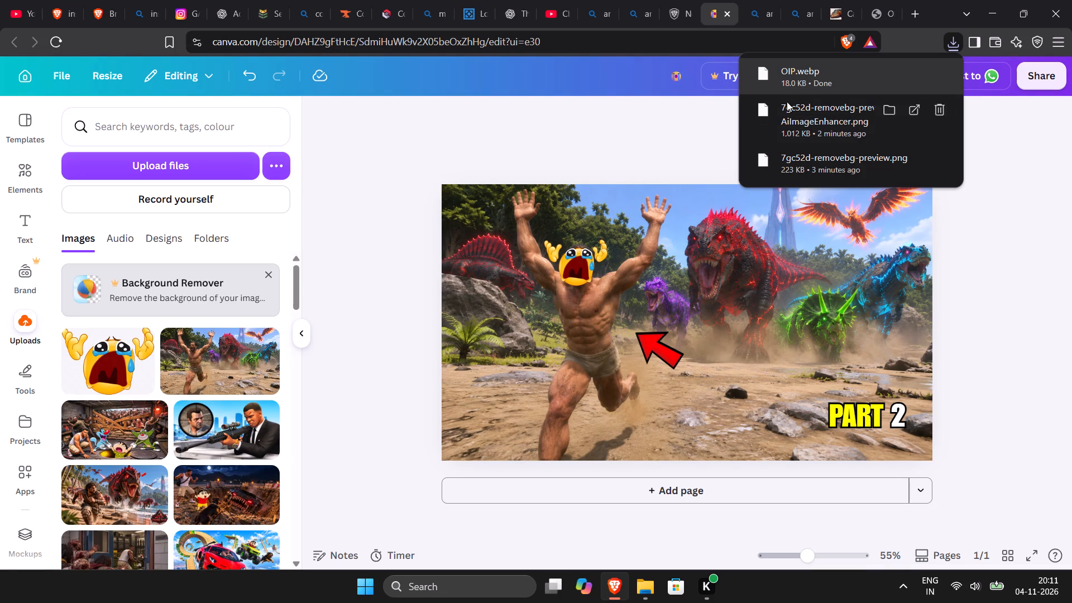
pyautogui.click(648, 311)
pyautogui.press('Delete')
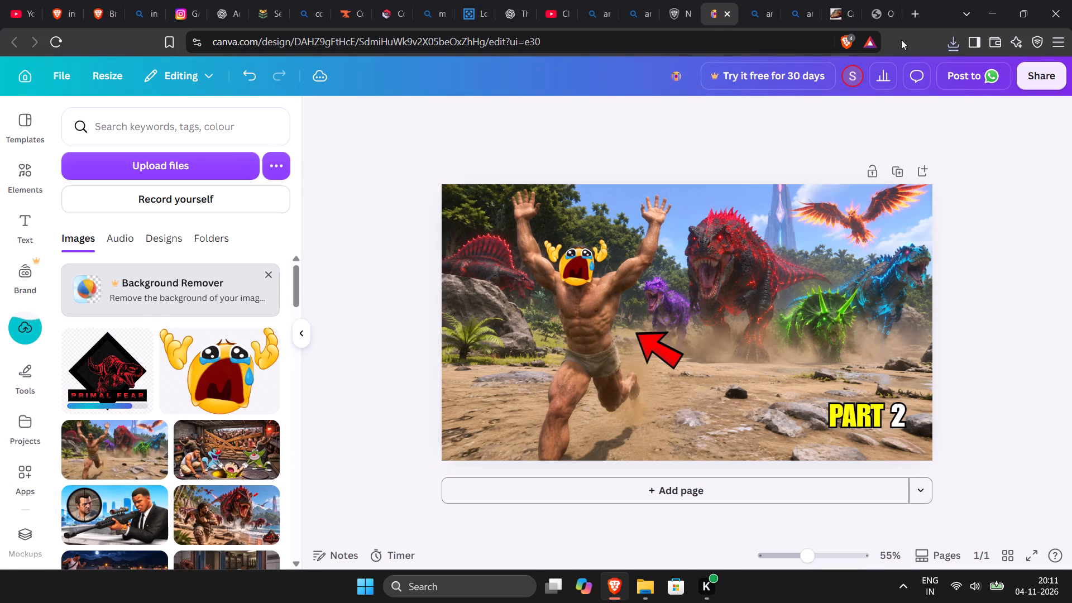
# Search the web for a background remover and open the remove.bg site.
pyautogui.click(830, 0)
pyautogui.click(791, 33)
pyautogui.write('bg rmeover')
pyautogui.press('Return')
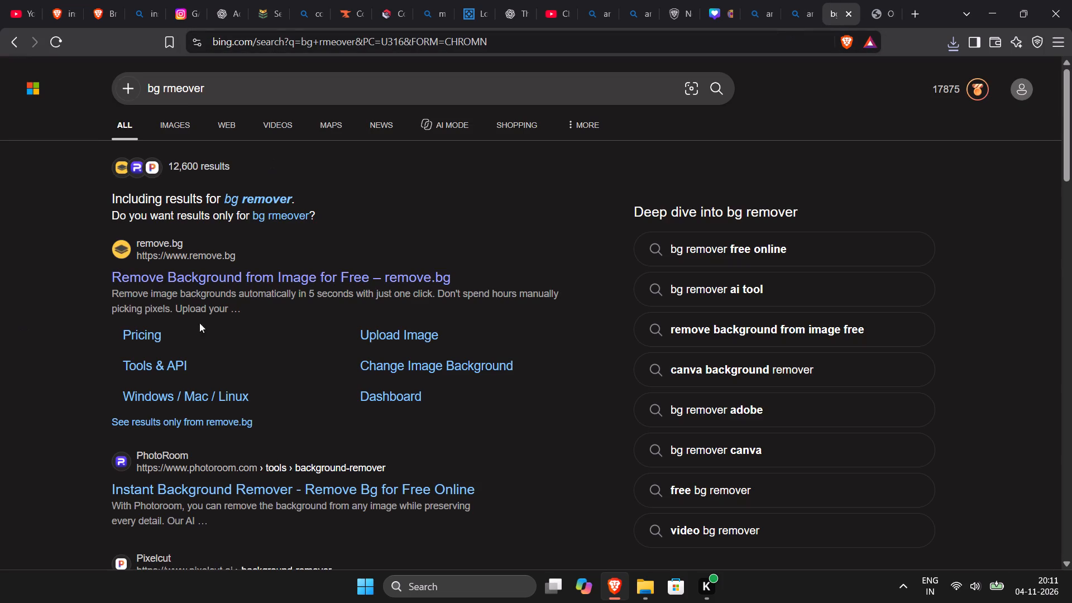
pyautogui.click(336, 271)
# Close the leftover search tabs between the Canva and remove.bg tabs.
pyautogui.click(741, 9)
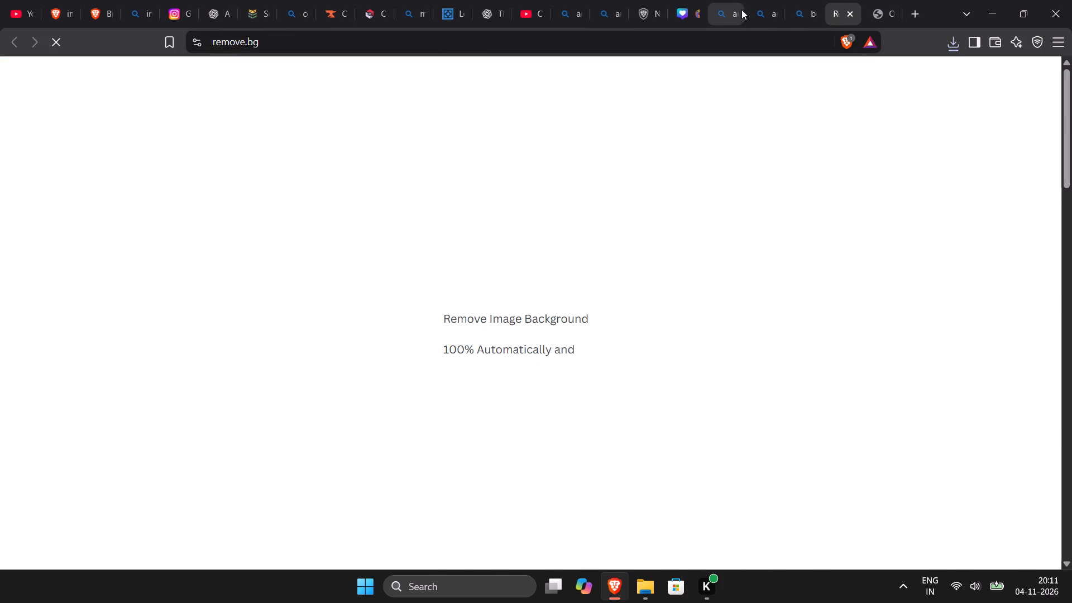
pyautogui.doubleClick(734, 12)
pyautogui.click(733, 13)
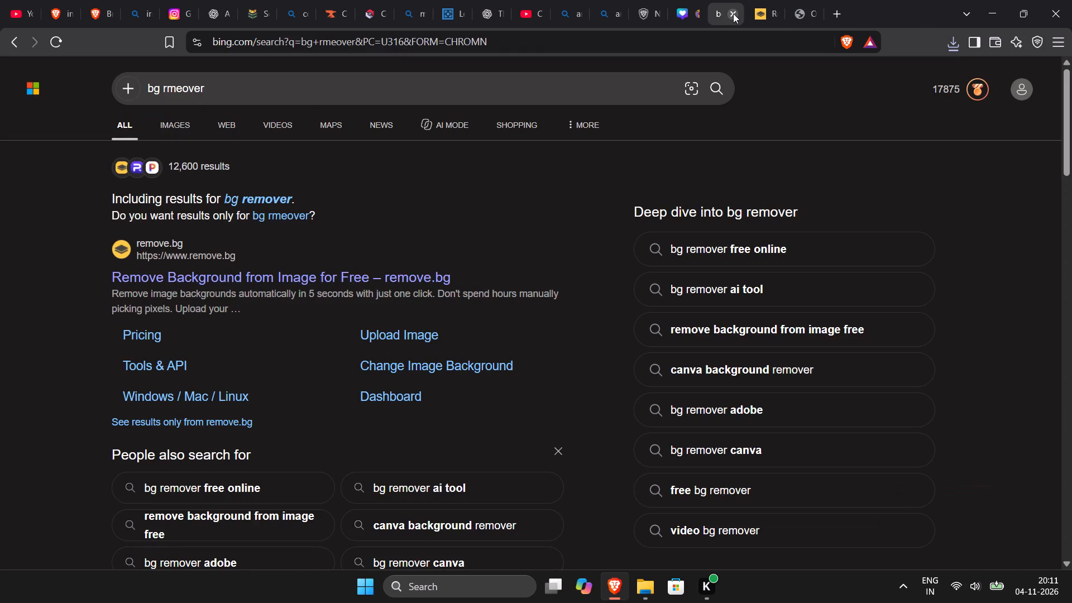
pyautogui.click(733, 13)
# Upload the downloaded OIP.webp logo to remove.bg for background removal.
pyautogui.click(947, 40)
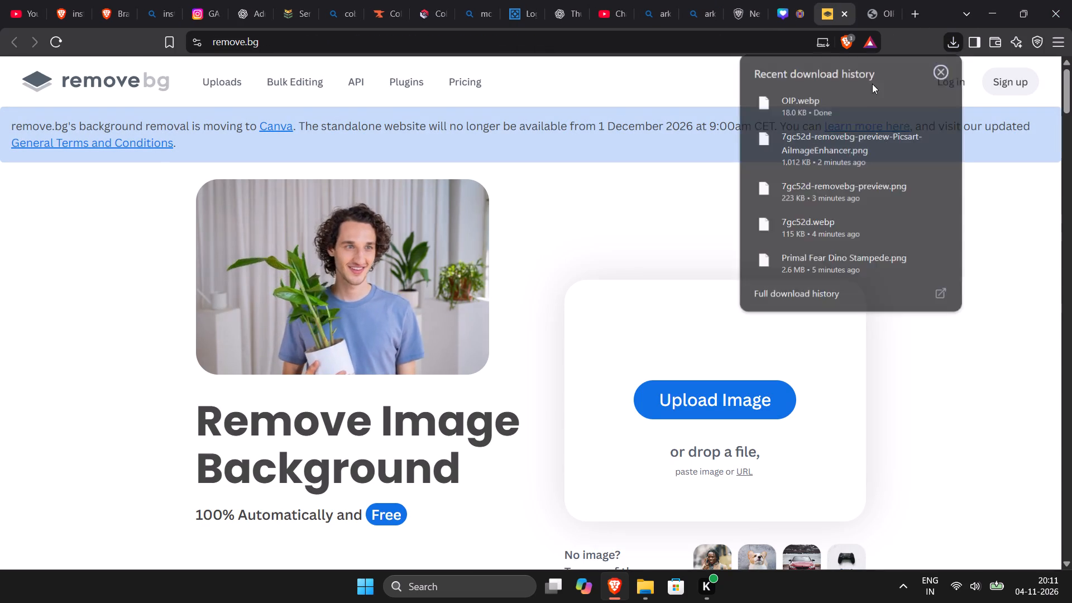
pyautogui.moveTo(863, 90); pyautogui.dragTo(767, 333)
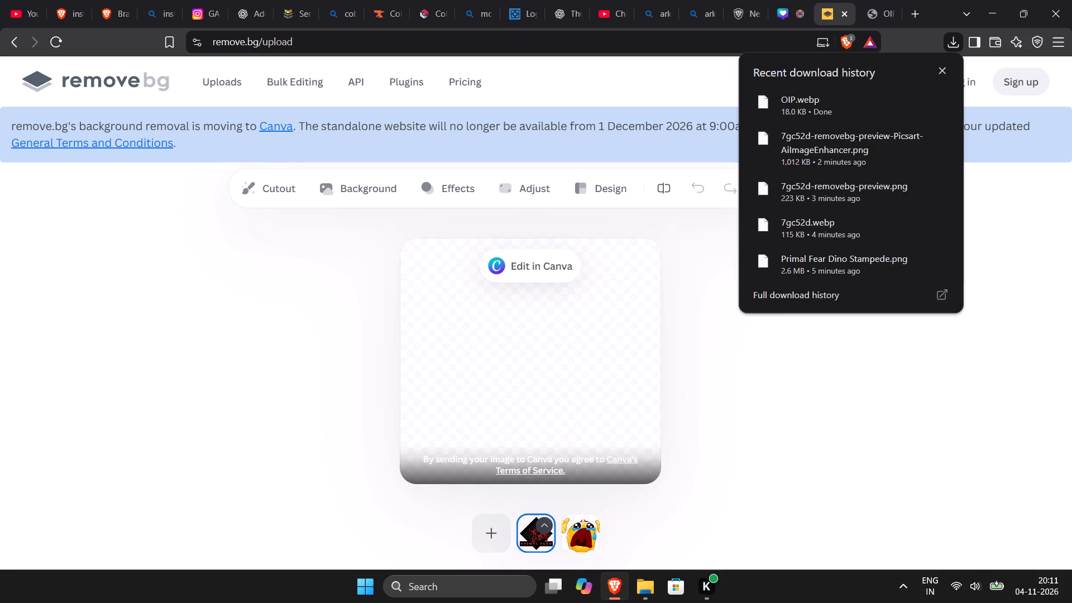
pyautogui.click(713, 405)
pyautogui.scroll(-2, 674, 374)
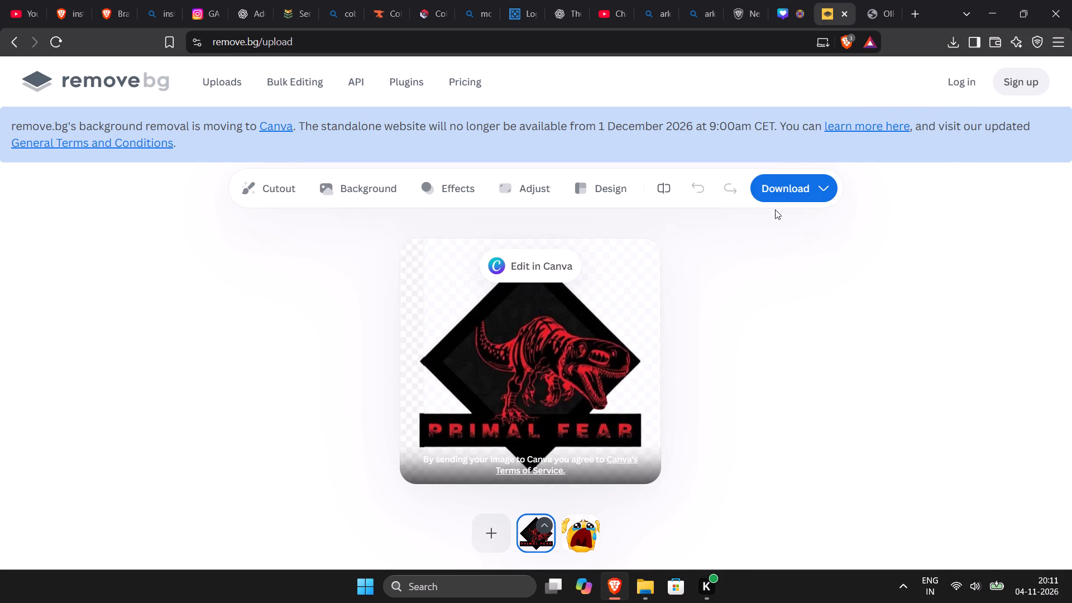
# Download the free preview of the logo cutout as OIP-removebg-preview in PNG format to Downloads.
pyautogui.click(792, 185)
pyautogui.click(767, 229)
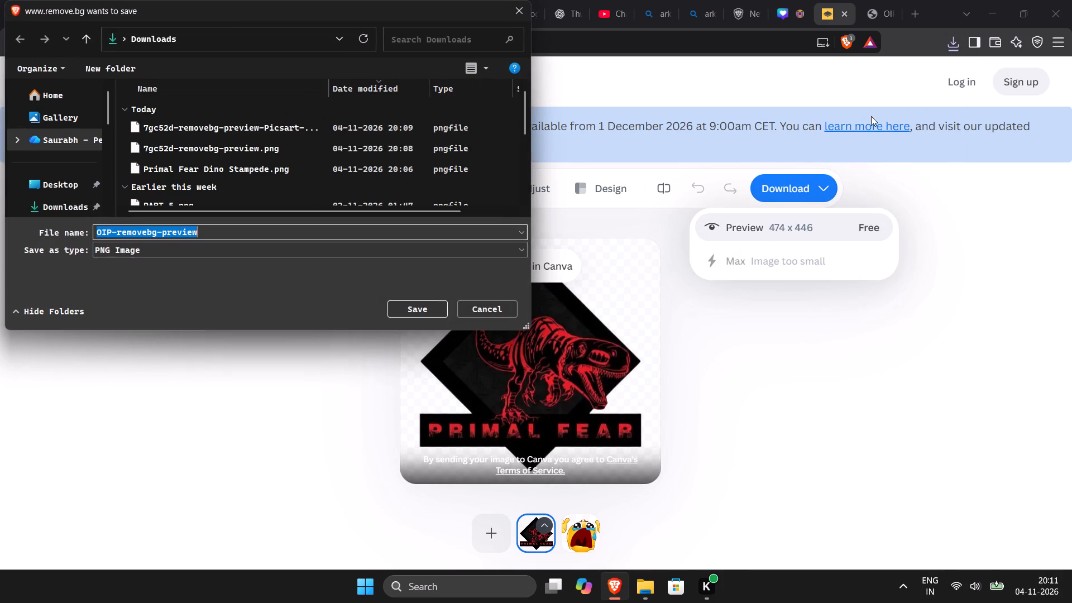
pyautogui.click(409, 309)
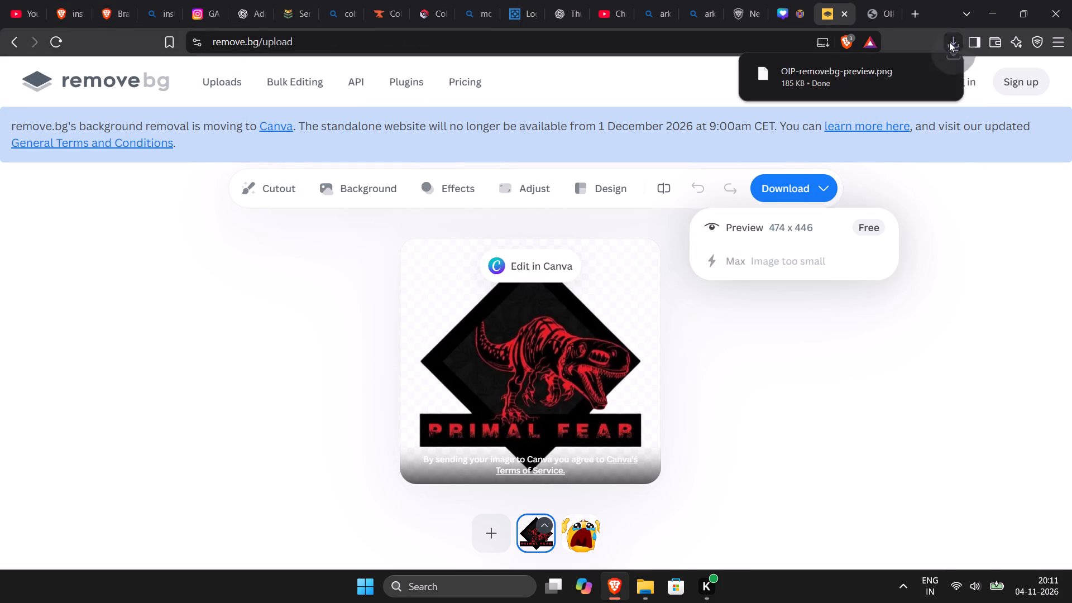
# Add the downloaded OIP-removebg-preview.png logo cutout to the Canva thumbnail page.
pyautogui.moveTo(835, 70); pyautogui.dragTo(788, 11)
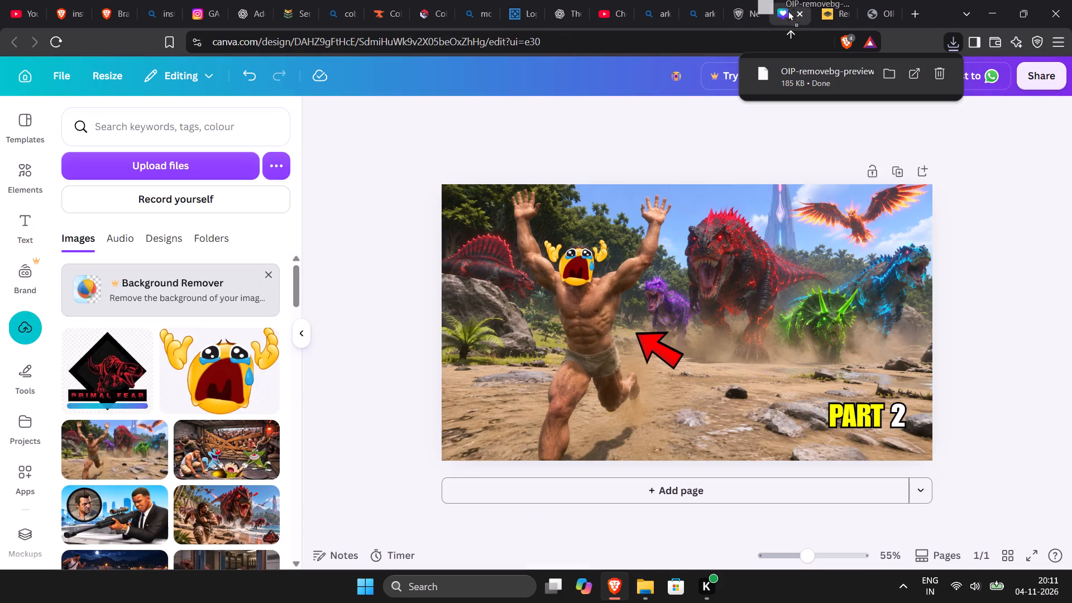
pyautogui.moveTo(788, 11); pyautogui.dragTo(696, 274)
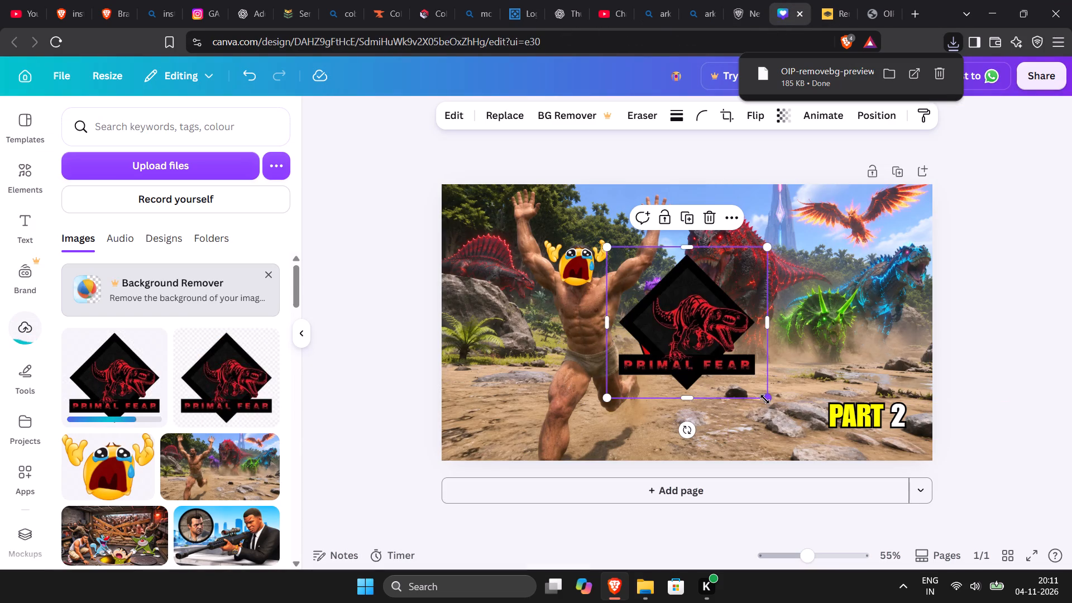
# Shrink the Primal Fear logo, tilt it slightly clockwise and fit it into the thumbnail's lower-left corner.
pyautogui.moveTo(765, 399); pyautogui.dragTo(701, 327)
pyautogui.moveTo(650, 367); pyautogui.dragTo(599, 339)
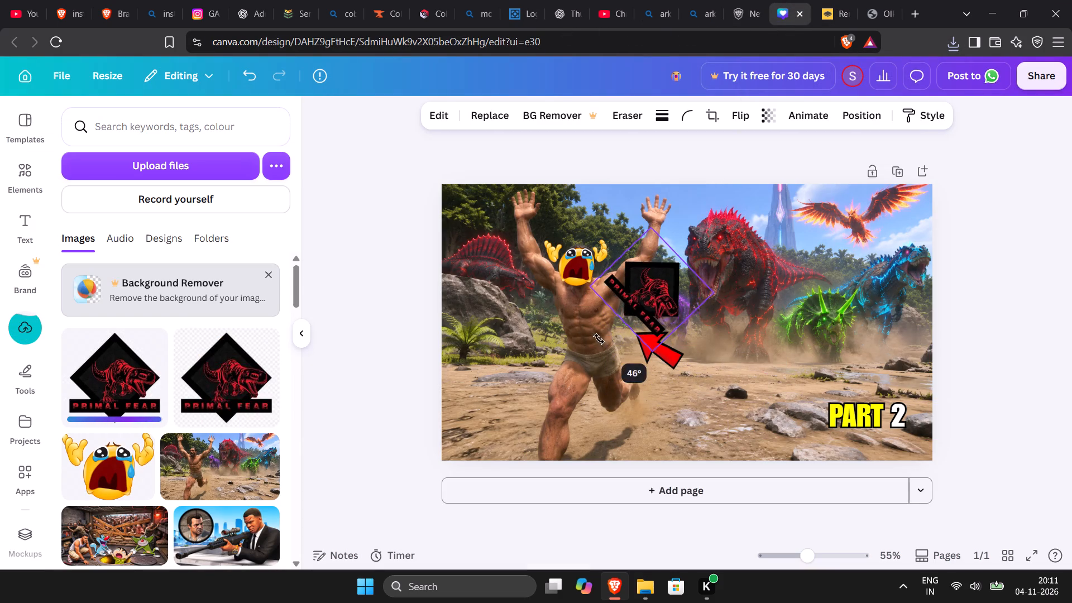
pyautogui.moveTo(663, 294); pyautogui.dragTo(502, 414)
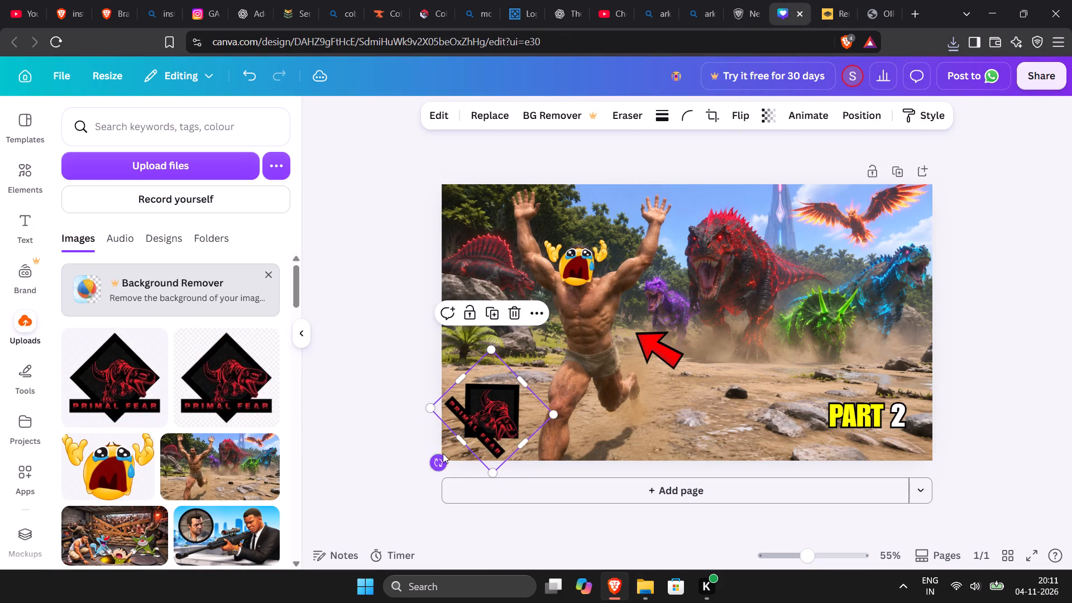
pyautogui.moveTo(444, 458); pyautogui.dragTo(482, 442)
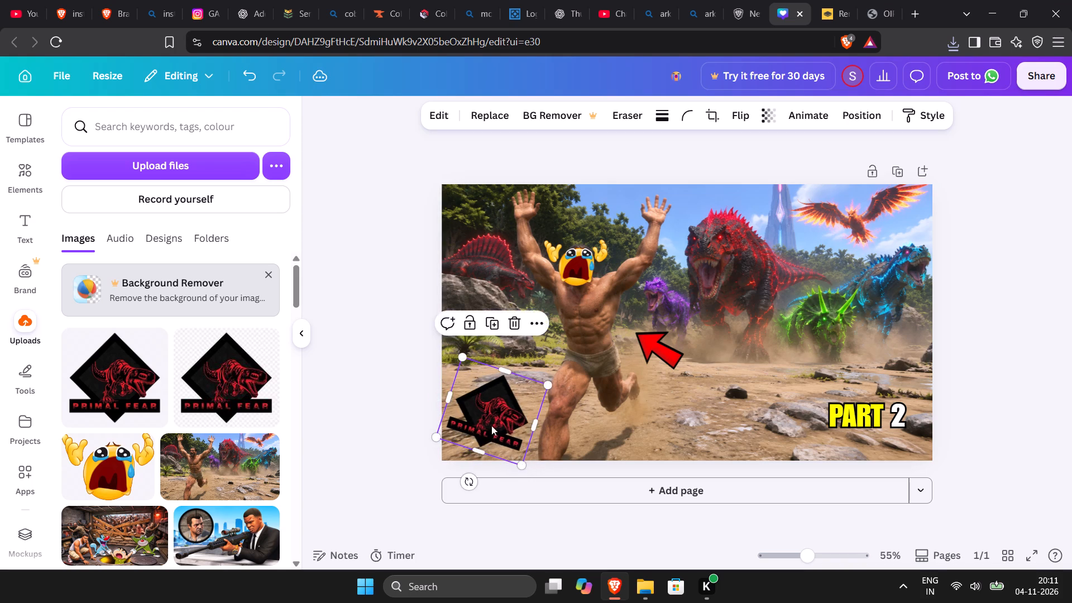
pyautogui.moveTo(491, 425); pyautogui.dragTo(482, 437)
pyautogui.click(1052, 243)
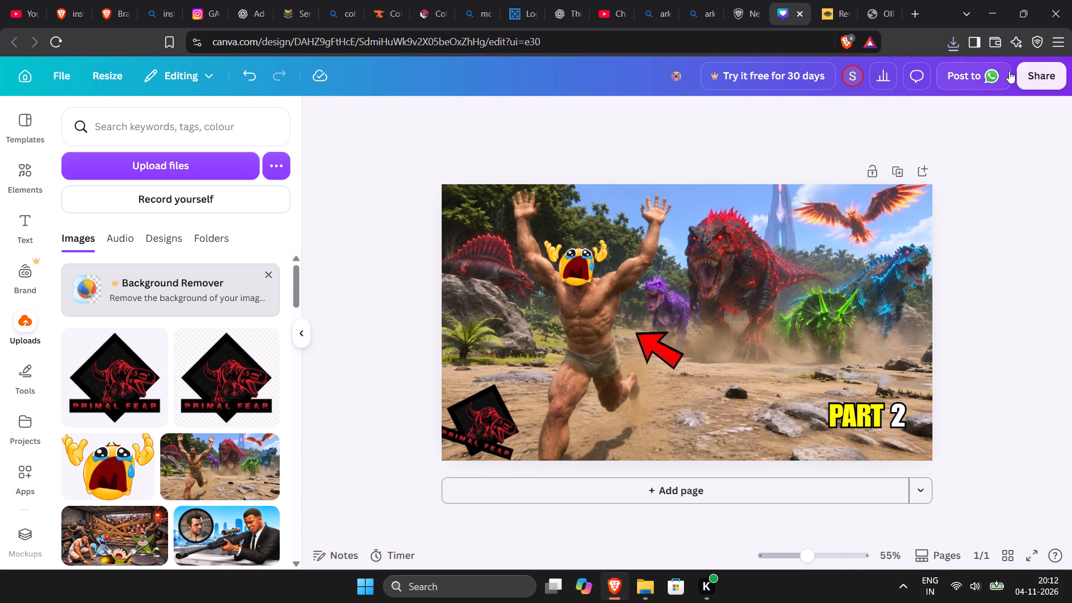
# Download the finished thumbnail as a PNG and save it to the Pictures folder.
pyautogui.click(1037, 71)
pyautogui.click(813, 408)
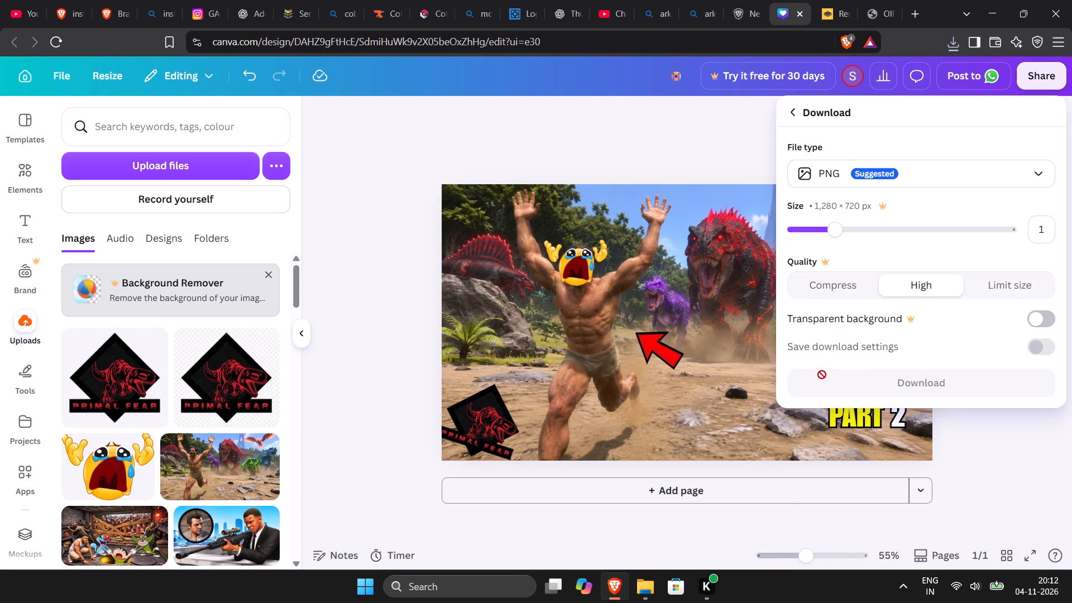
pyautogui.click(895, 374)
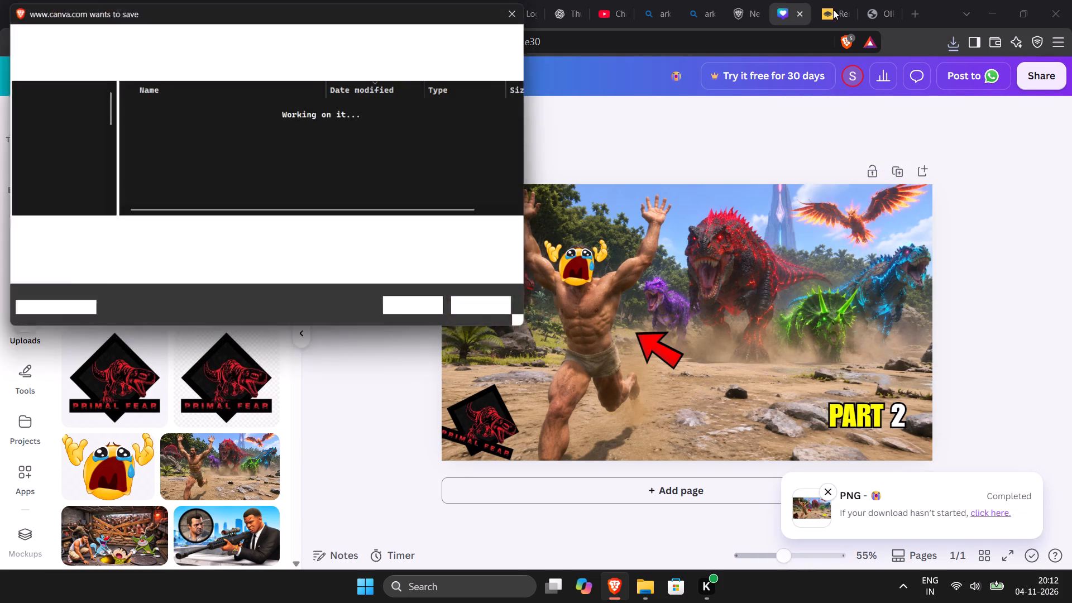
pyautogui.scroll(-2, 74, 153)
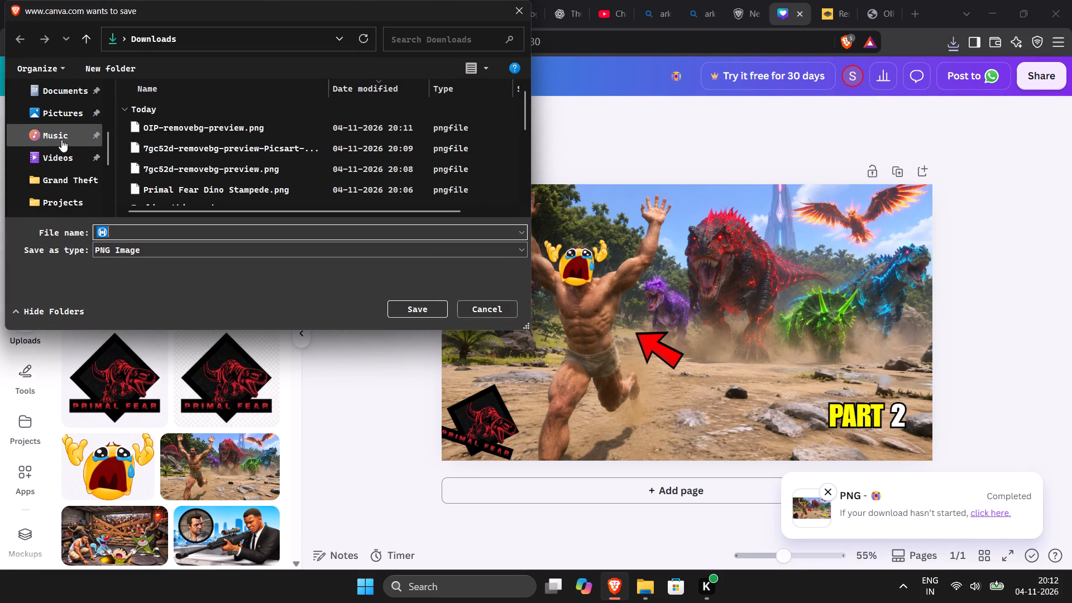
pyautogui.click(80, 107)
pyautogui.click(425, 306)
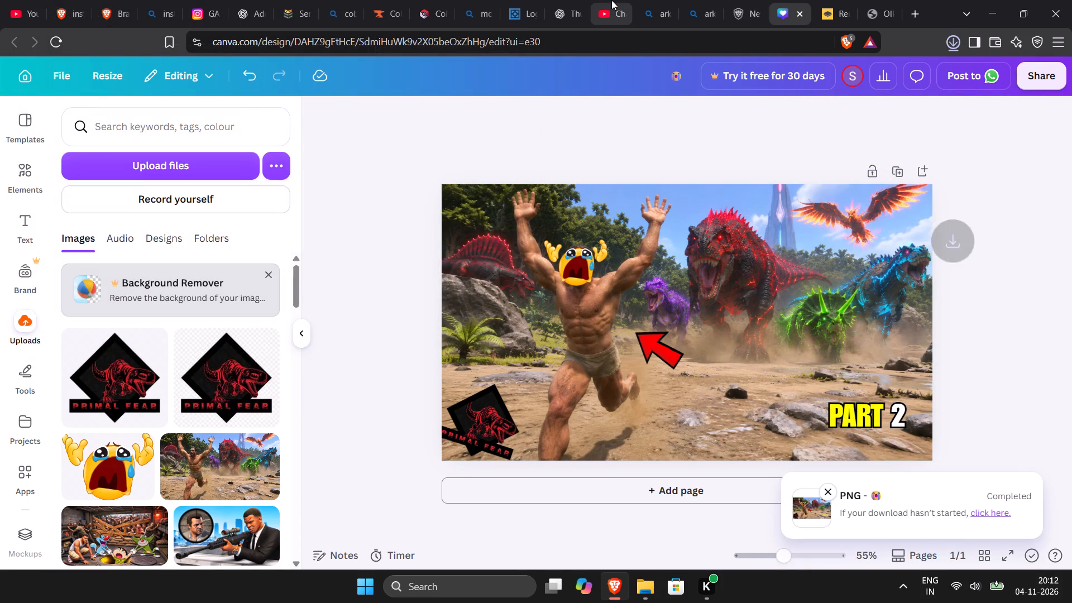
# In YouTube Studio, return to the video's Details and upload the newly saved PNG as its thumbnail.
pyautogui.click(616, 0)
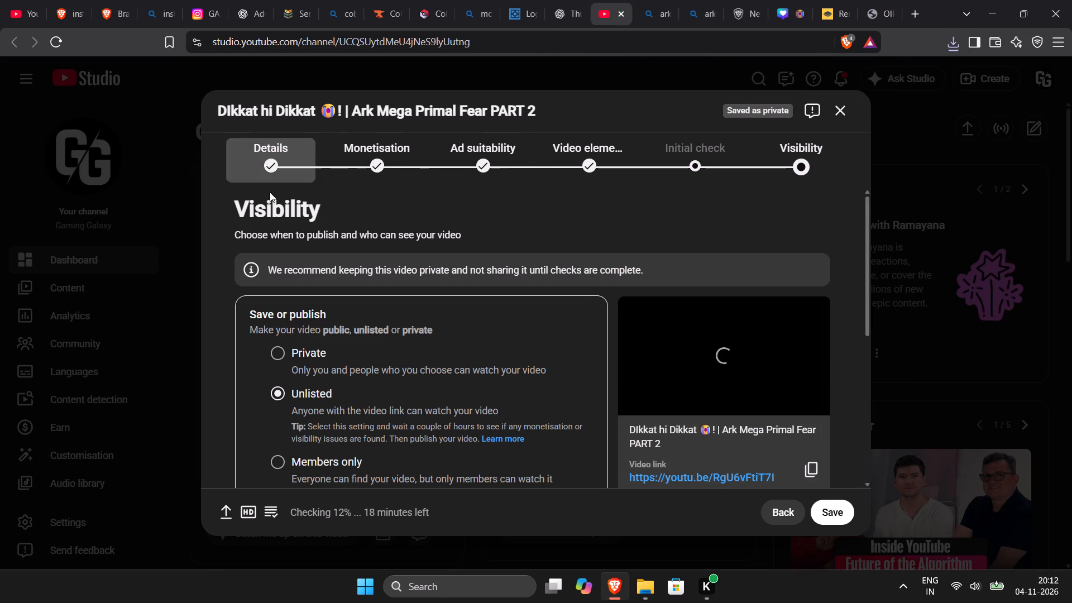
pyautogui.click(292, 150)
pyautogui.scroll(-2, 329, 274)
pyautogui.scroll(-1, 374, 372)
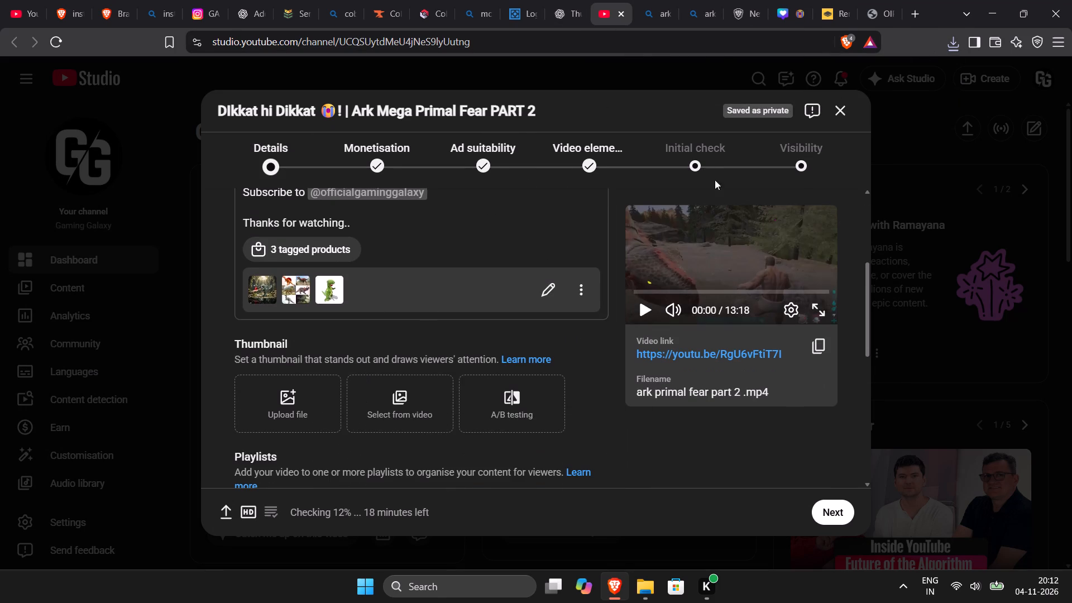
pyautogui.click(959, 48)
pyautogui.moveTo(850, 104); pyautogui.dragTo(251, 416)
# Close the leftover search, Canva and remove.bg tabs after the YouTube Studio tab.
pyautogui.click(672, 5)
pyautogui.click(667, 12)
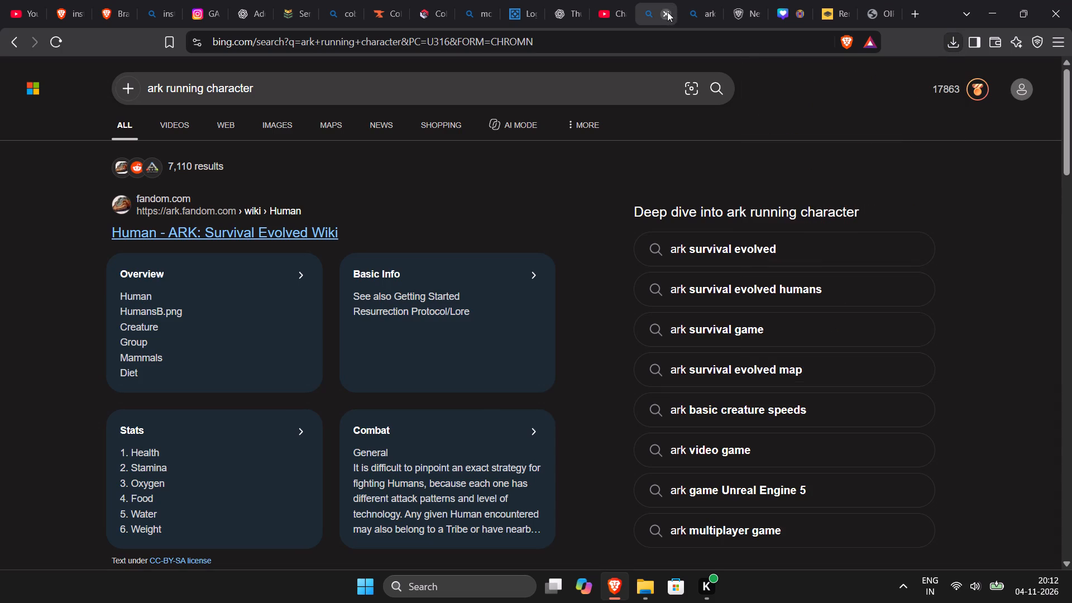
pyautogui.doubleClick(667, 12)
pyautogui.tripleClick(667, 12)
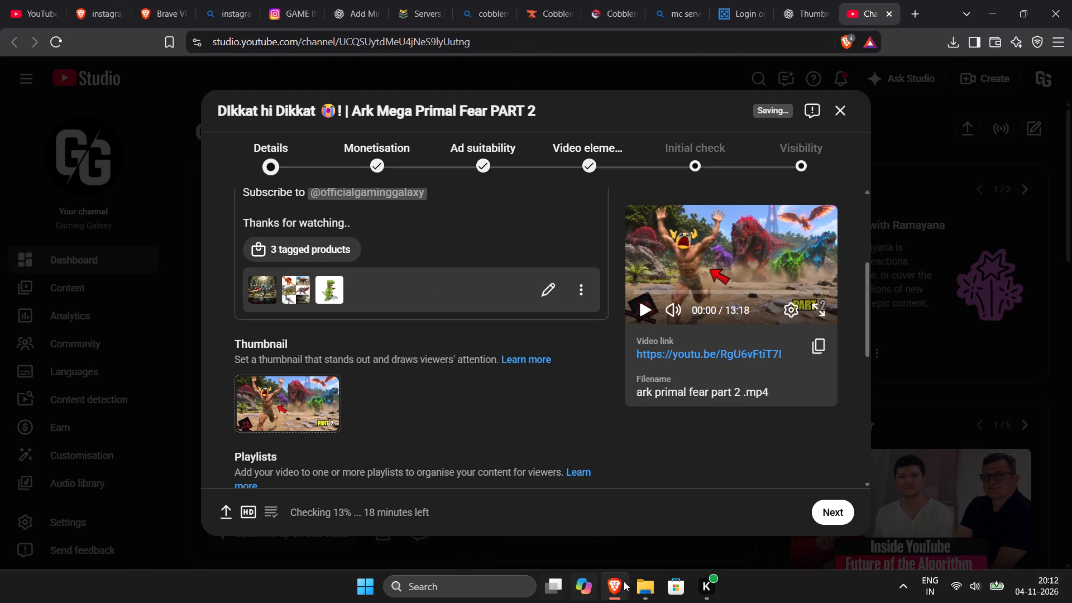
# Switch to File Explorer's Videos folder and play the "ark primal fear part 2" video in full screen.
pyautogui.click(654, 591)
pyautogui.click(605, 500)
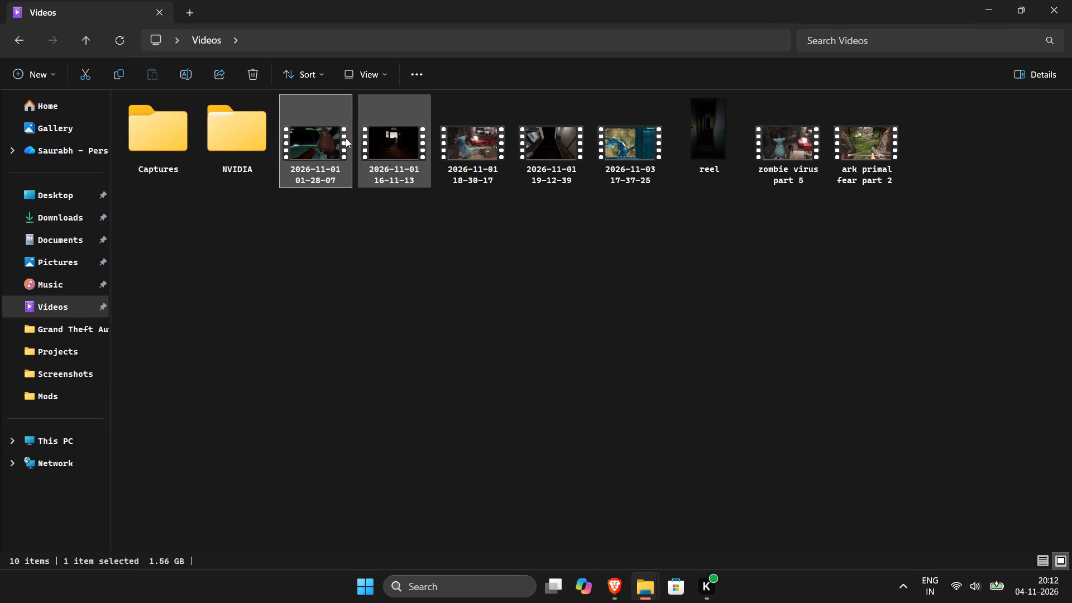
pyautogui.doubleClick(858, 153)
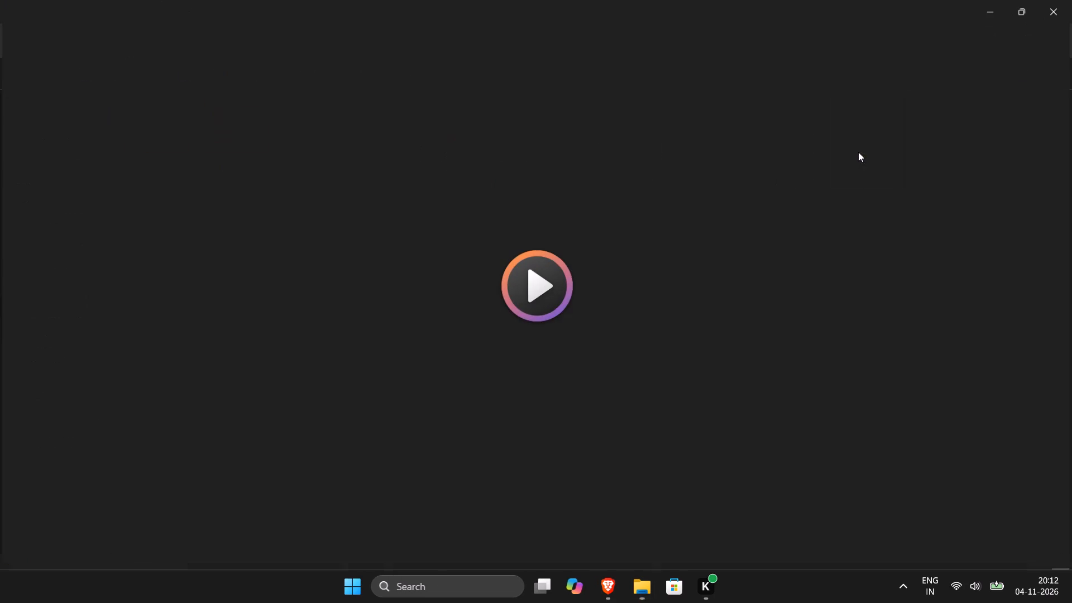
pyautogui.doubleClick(659, 410)
pyautogui.doubleClick(659, 410)
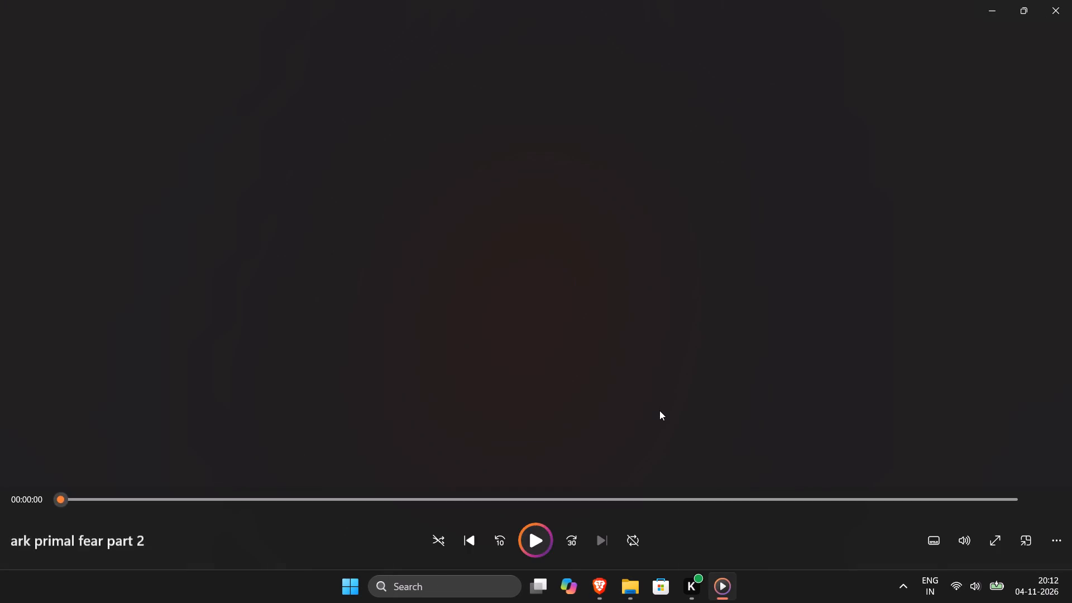
# Open the playback speed options for the playing video, leave them and pause playback.
pyautogui.rightClick(1039, 542)
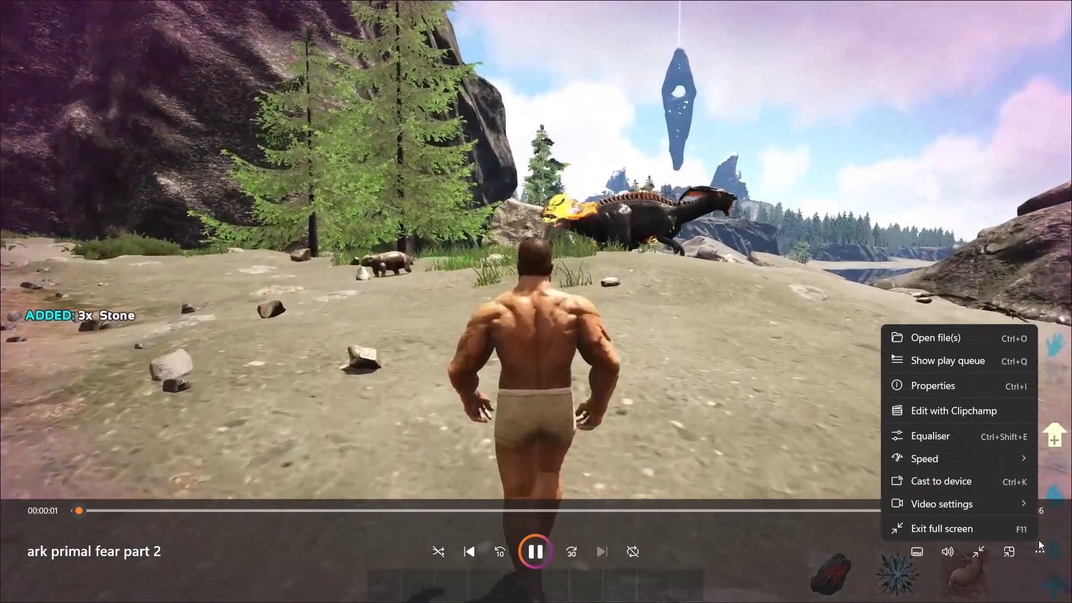
pyautogui.click(940, 459)
pyautogui.click(946, 457)
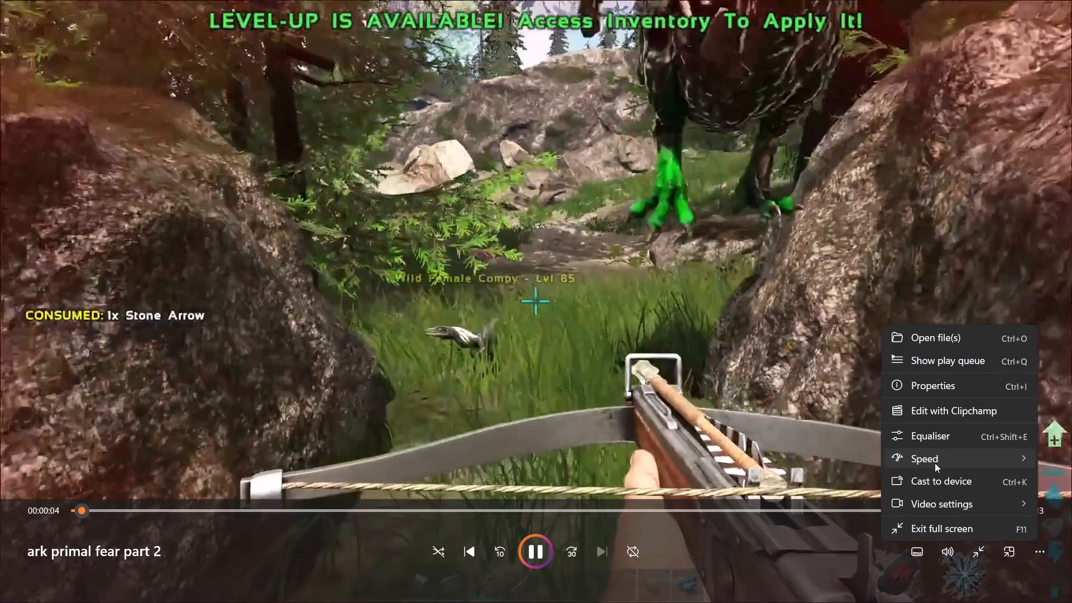
pyautogui.click(875, 461)
pyautogui.click(714, 389)
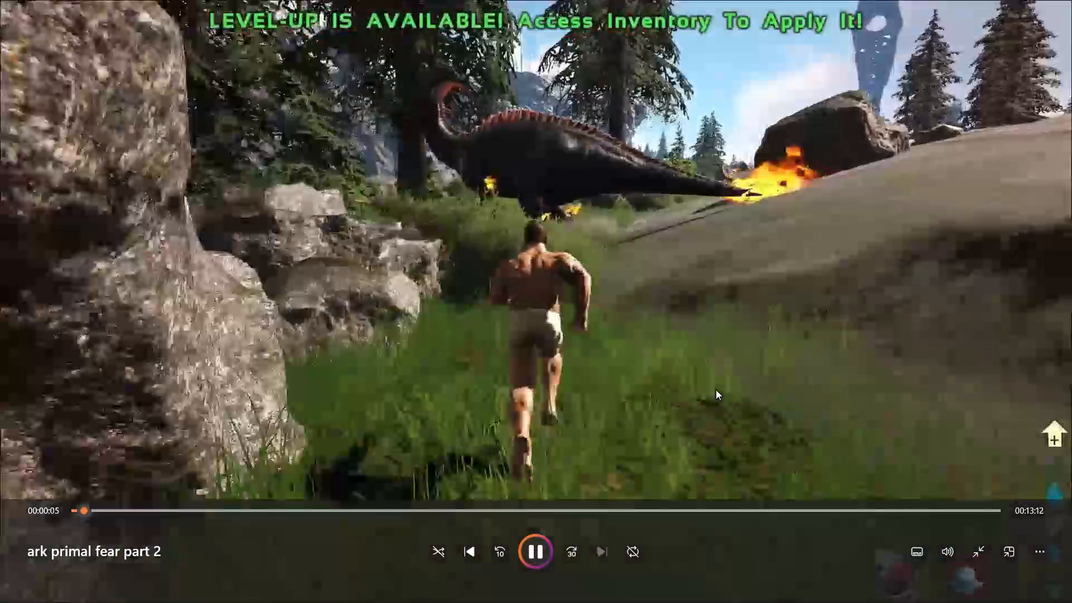
pyautogui.press('space')
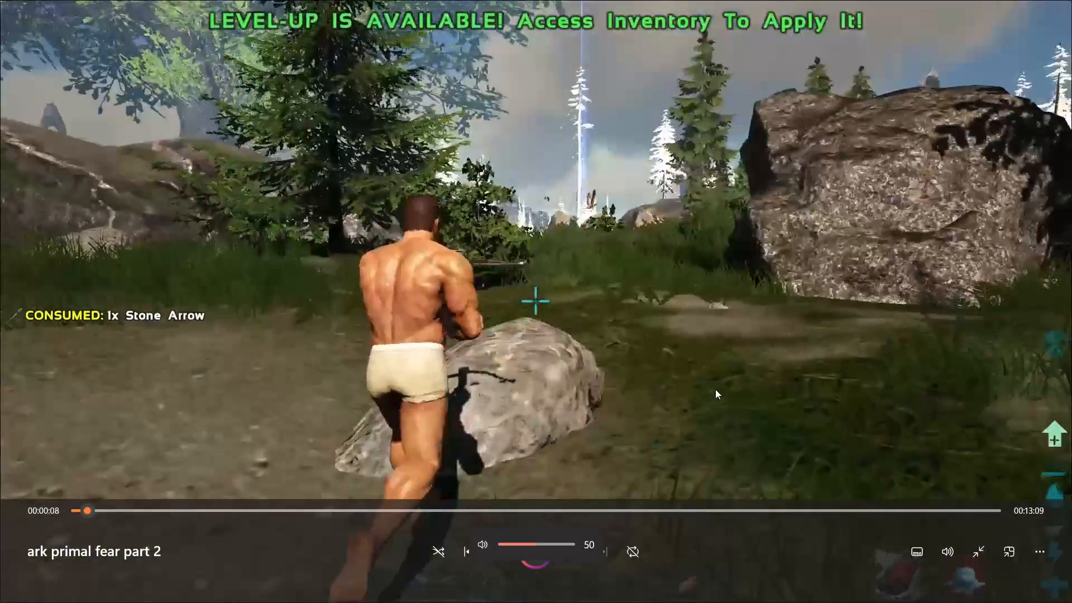